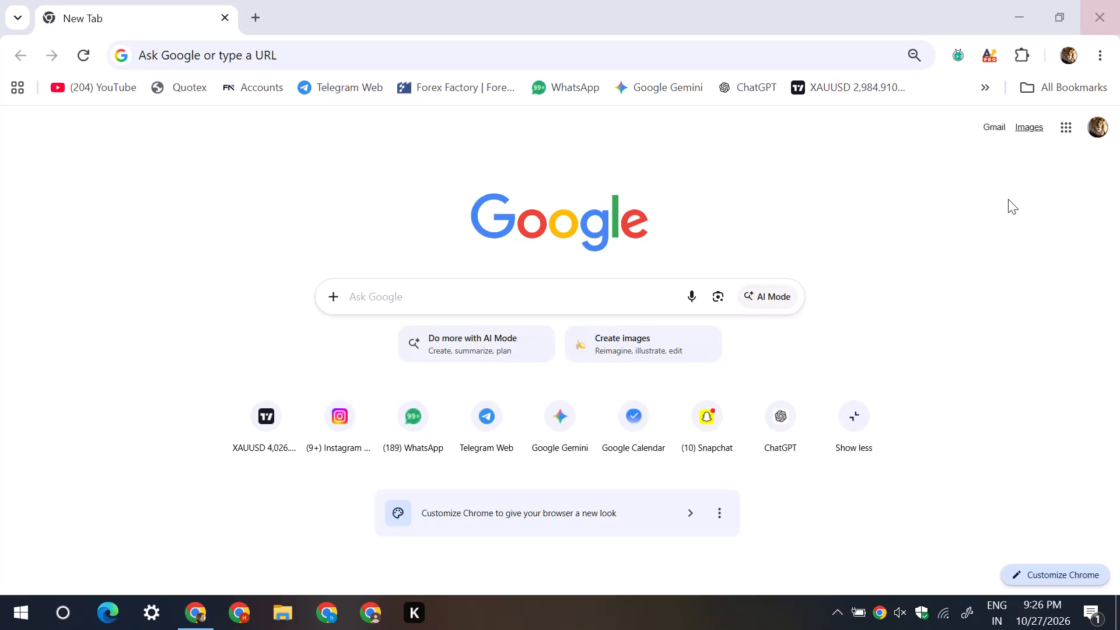
# Open the TradingView XAUUSD chart and review the recent 5-minute gold price action.
pyautogui.click(289, 451)
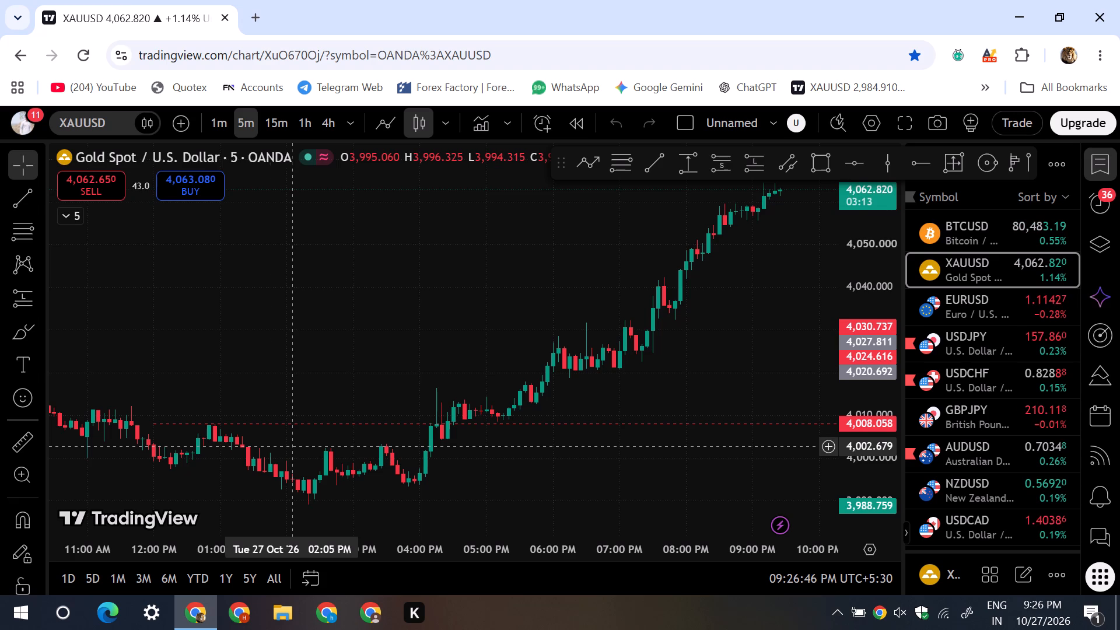
pyautogui.moveTo(402, 276); pyautogui.dragTo(223, 416)
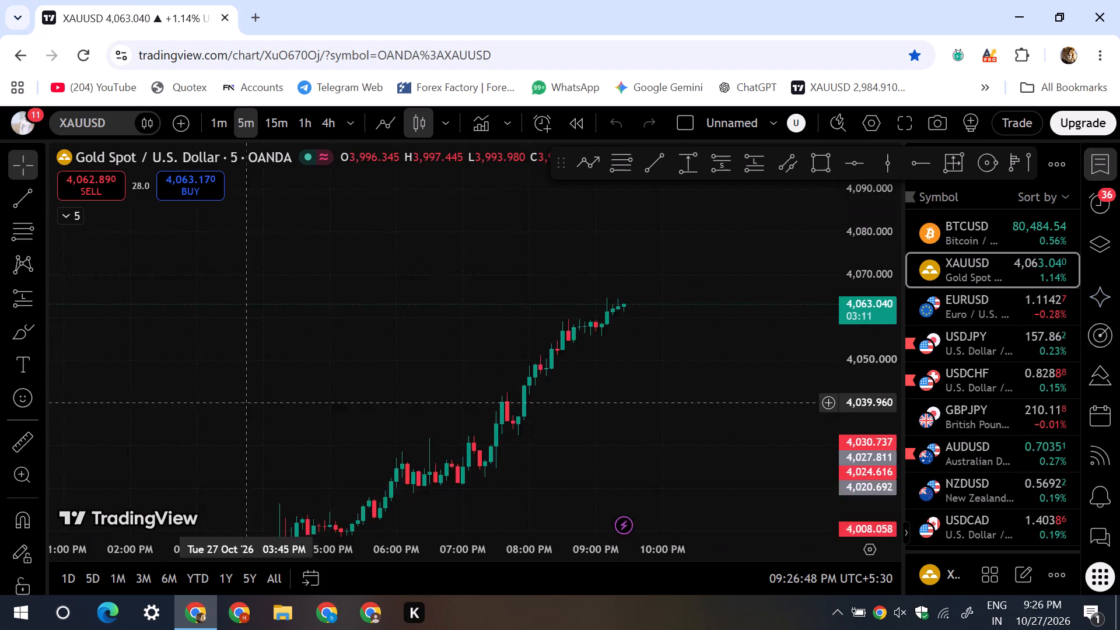
pyautogui.moveTo(223, 416); pyautogui.dragTo(258, 338)
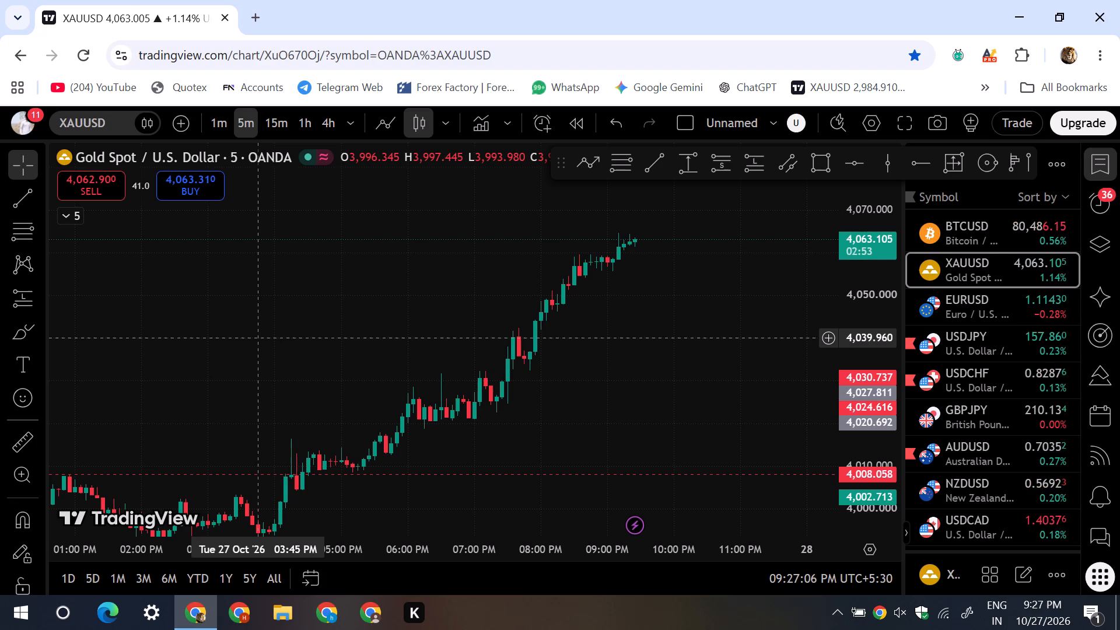
pyautogui.moveTo(264, 360); pyautogui.dragTo(433, 260)
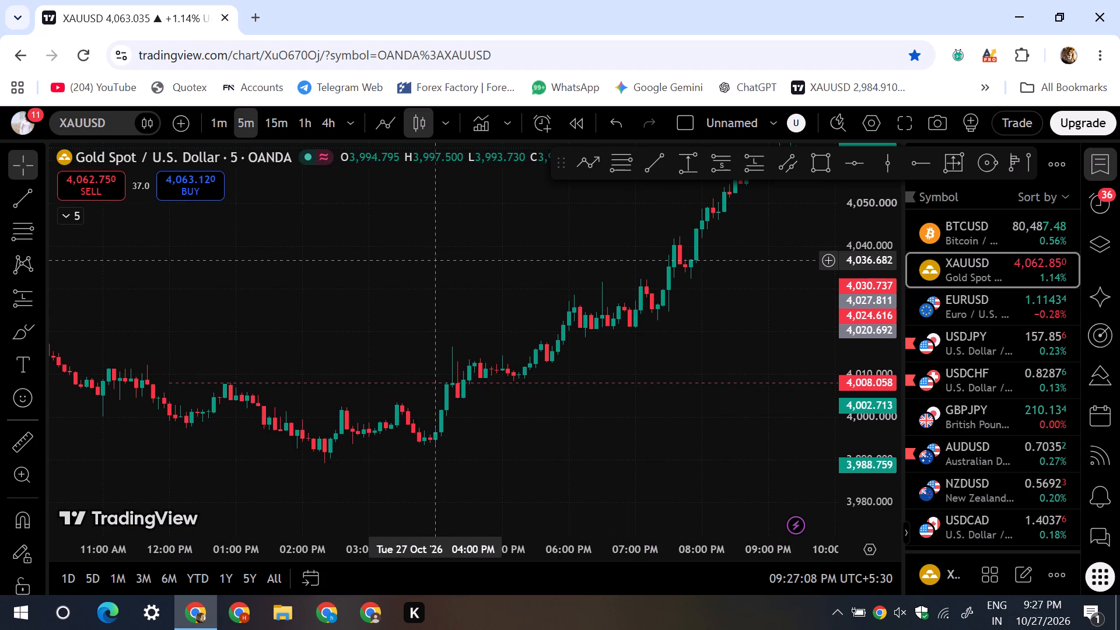
# Switch the chart to EURUSD from the watchlist and examine the day's 5-minute price action.
pyautogui.click(977, 303)
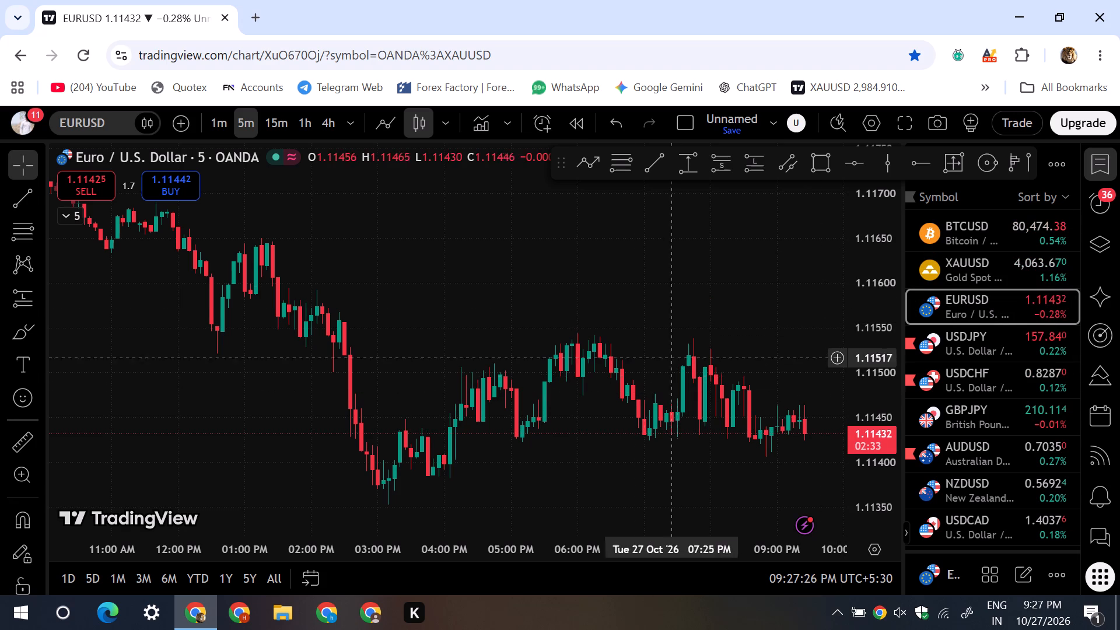
pyautogui.moveTo(628, 285); pyautogui.dragTo(489, 283)
pyautogui.scroll(-2, 484, 280)
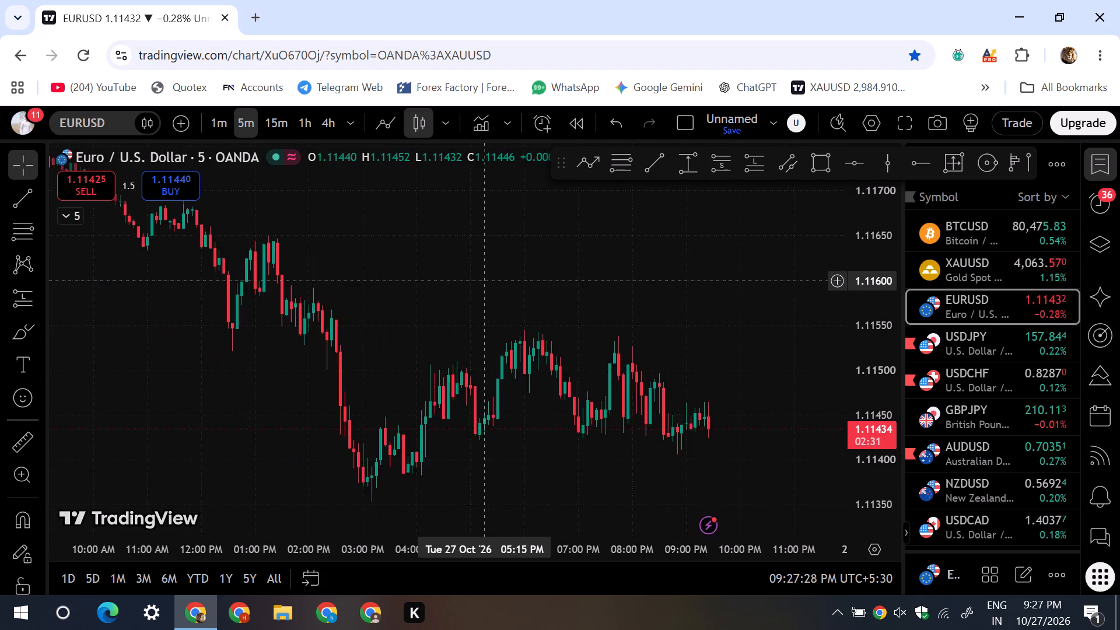
pyautogui.scroll(-1, 484, 280)
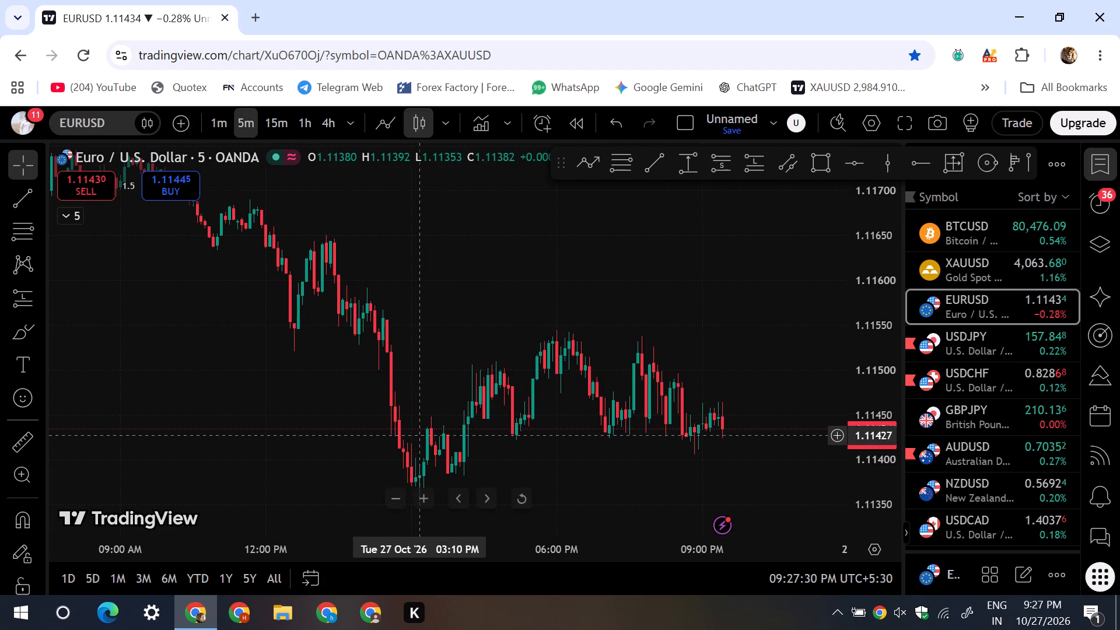
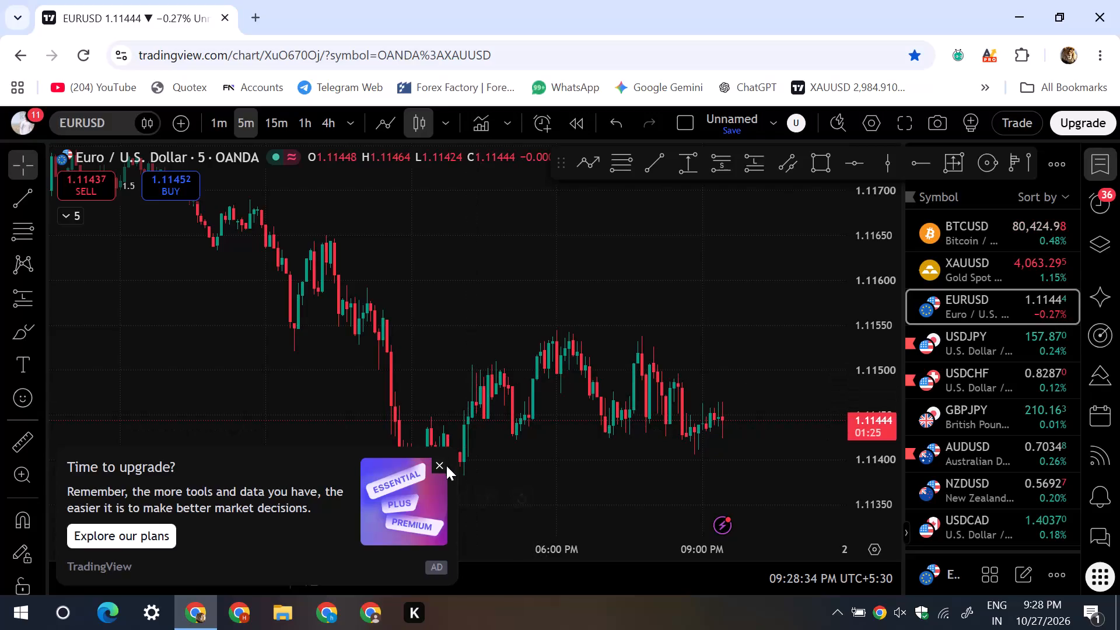
# Draw a thin, nearly flat rectangle on the EURUSD chart at about 1.11447, spanning 03:00 PM to 05:40 PM on 27 Oct.
pyautogui.click(445, 466)
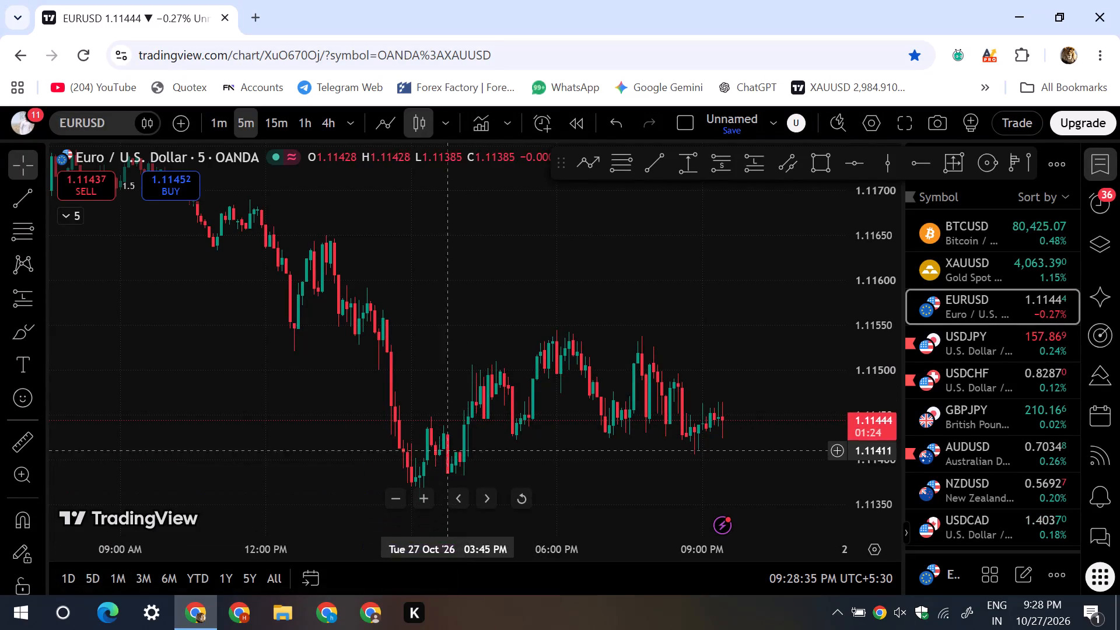
pyautogui.moveTo(510, 423); pyautogui.dragTo(588, 369)
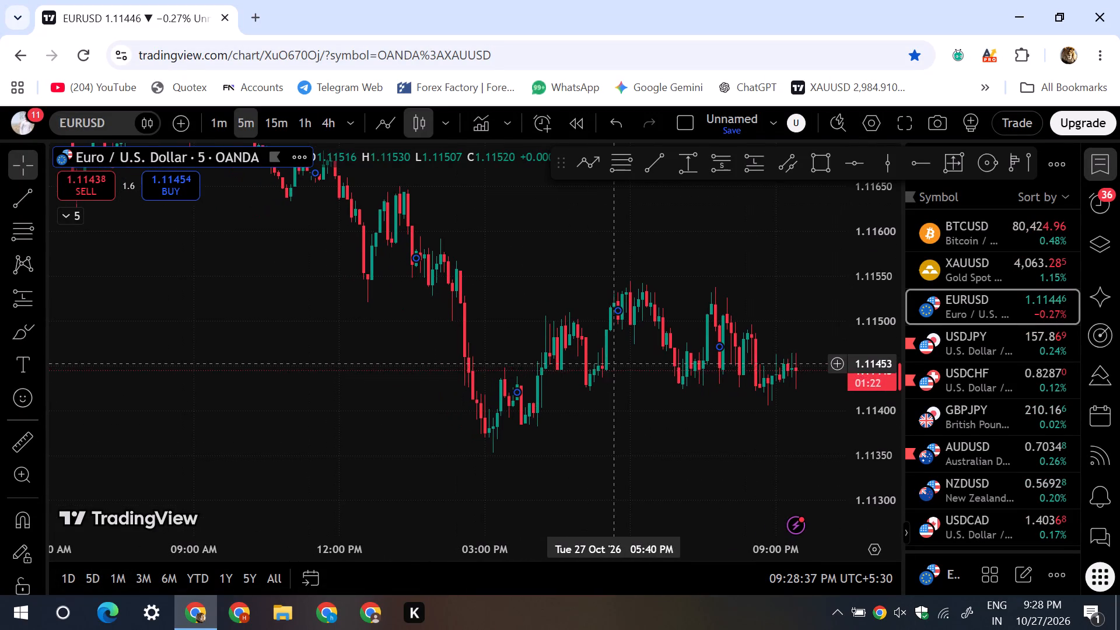
pyautogui.scroll(1, 652, 395)
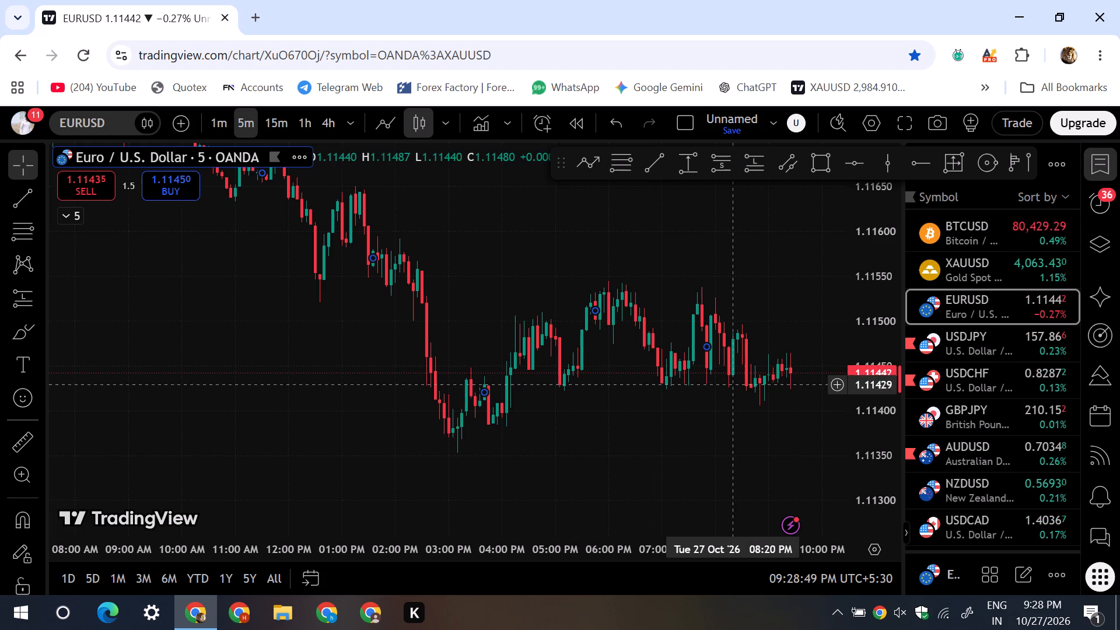
pyautogui.click(812, 169)
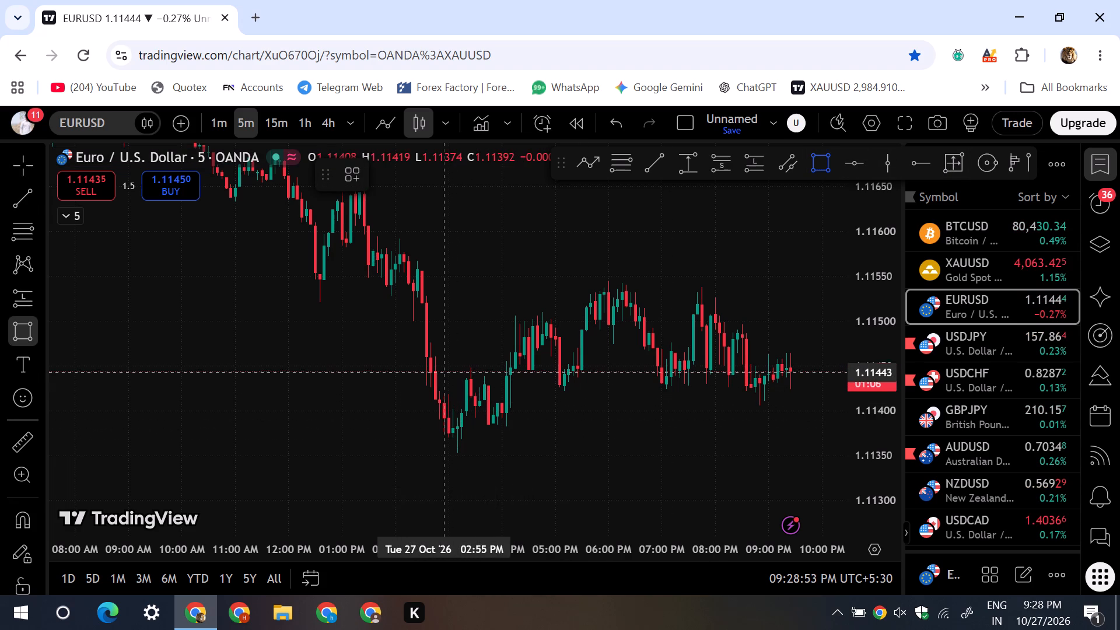
pyautogui.click(450, 368)
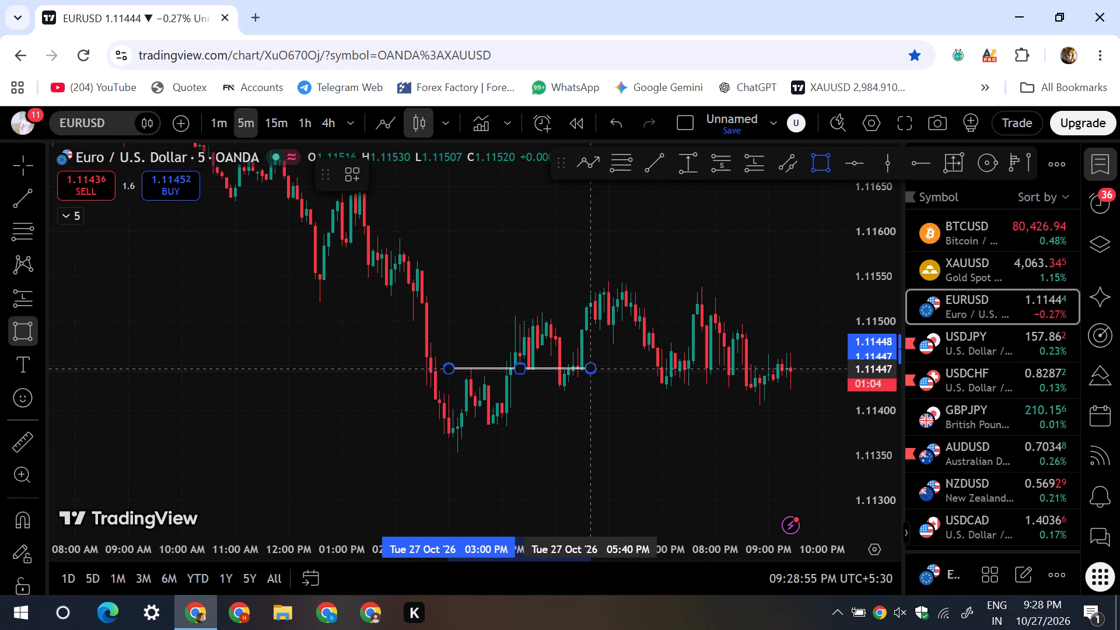
pyautogui.click(592, 369)
pyautogui.click(670, 439)
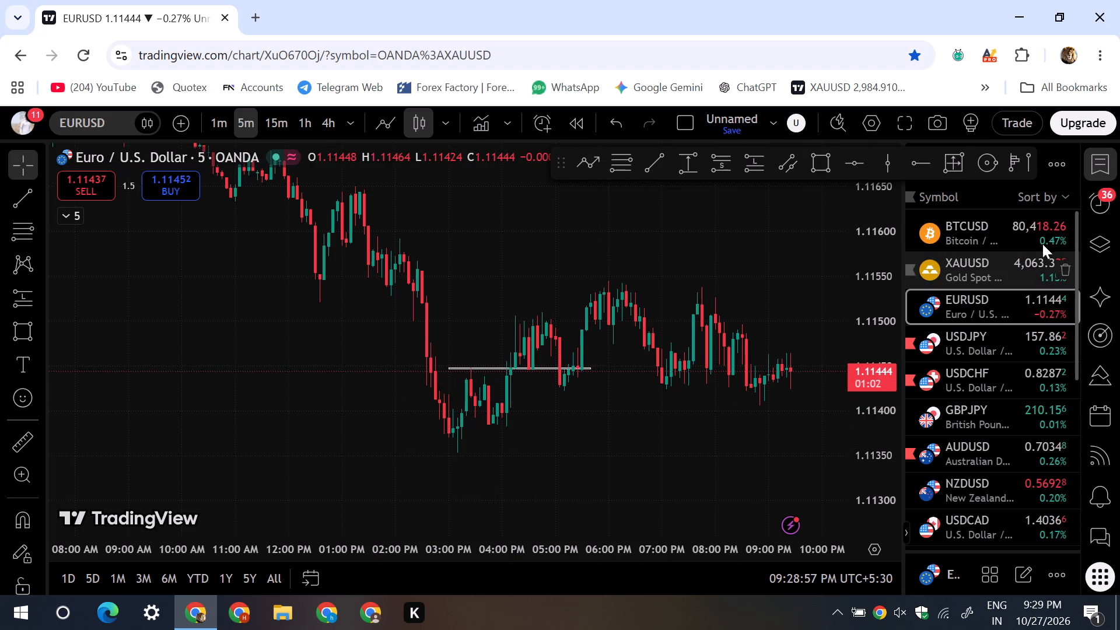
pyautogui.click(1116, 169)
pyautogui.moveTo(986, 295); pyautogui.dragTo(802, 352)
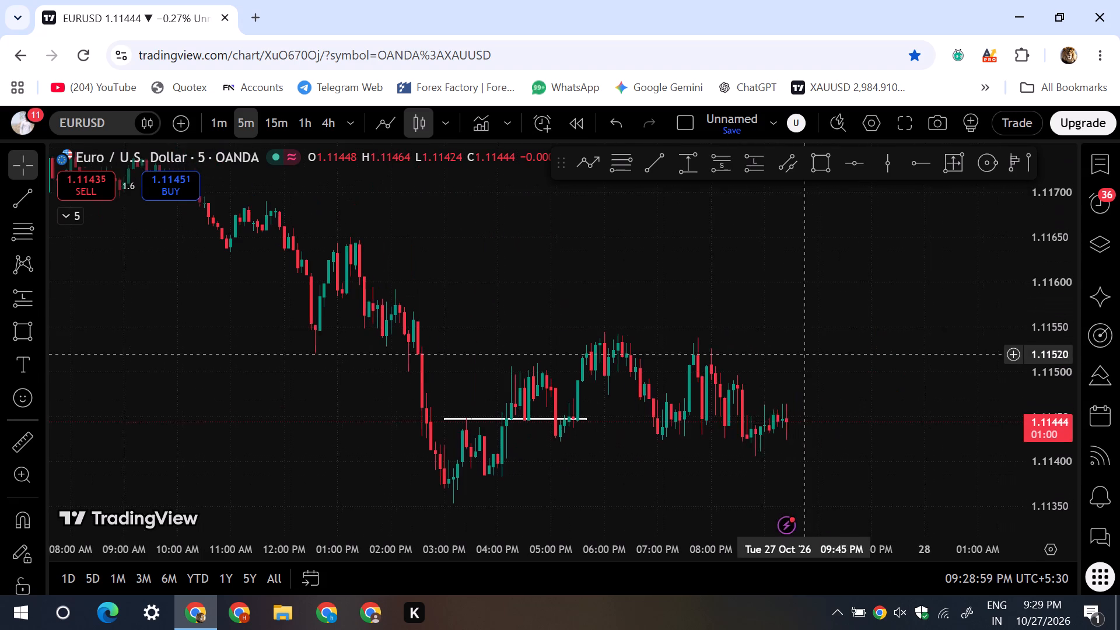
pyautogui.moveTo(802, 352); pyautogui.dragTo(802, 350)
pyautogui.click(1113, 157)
# Switch the browser window to full-screen mode.
pyautogui.click(1109, 53)
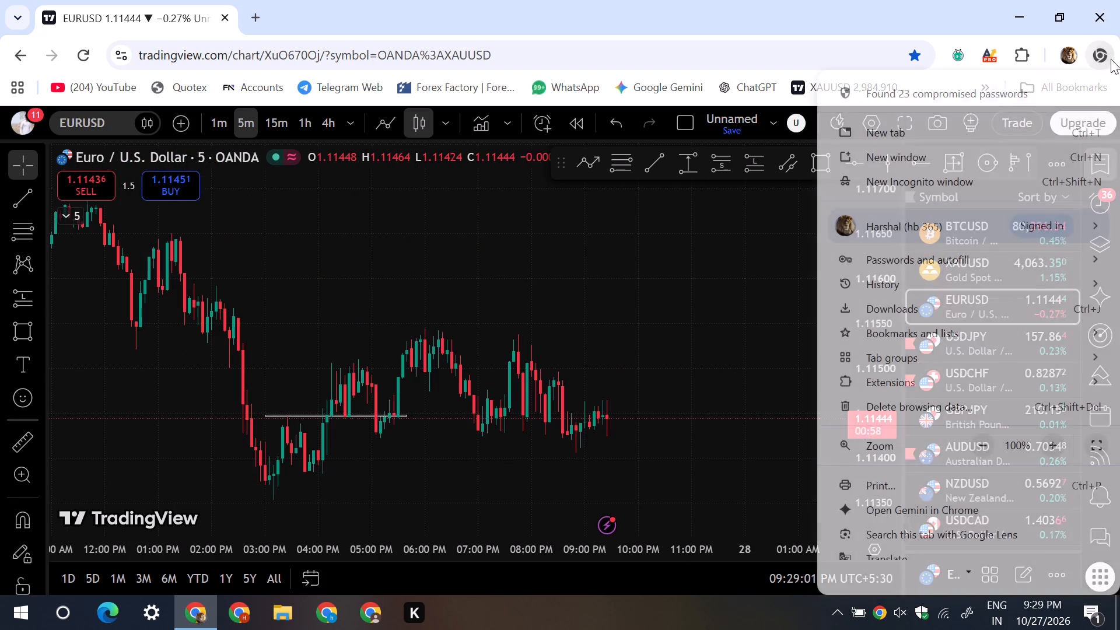
pyautogui.click(1104, 456)
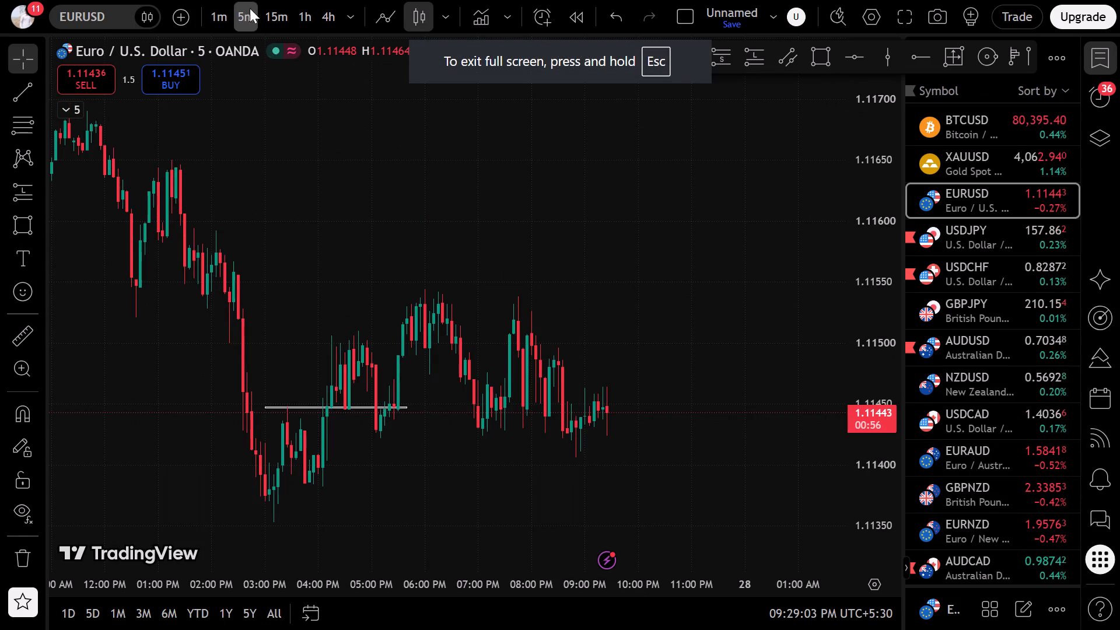
# Examine EURUSD price action around the marked level on the 1-minute chart, then on the 5-minute chart.
pyautogui.click(220, 12)
pyautogui.scroll(-10, 292, 283)
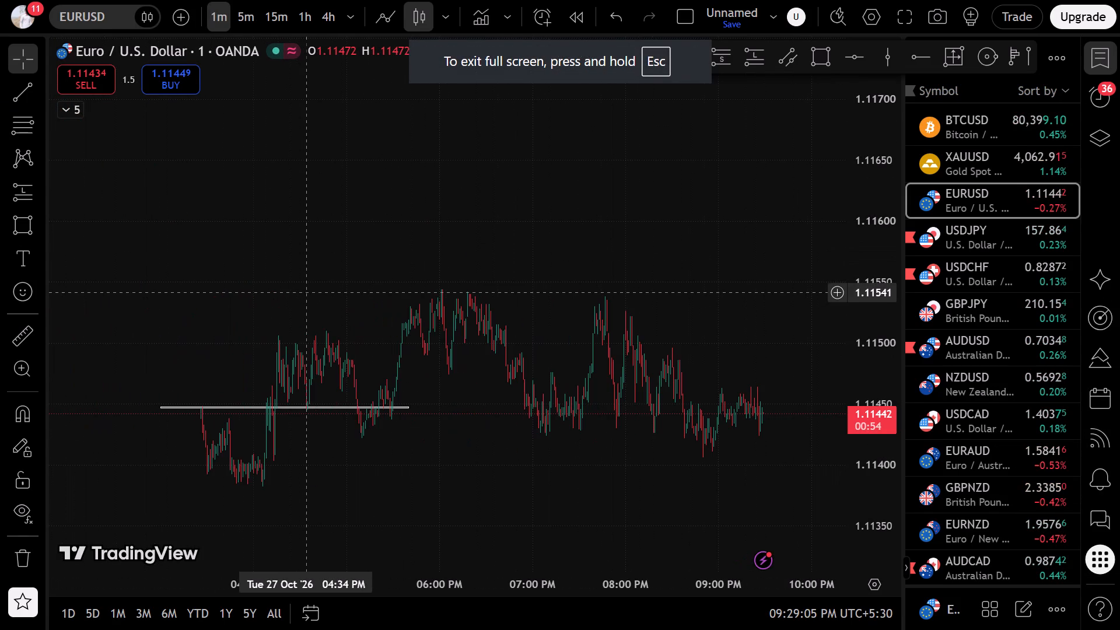
pyautogui.moveTo(310, 327); pyautogui.dragTo(773, 295)
pyautogui.scroll(10, 642, 351)
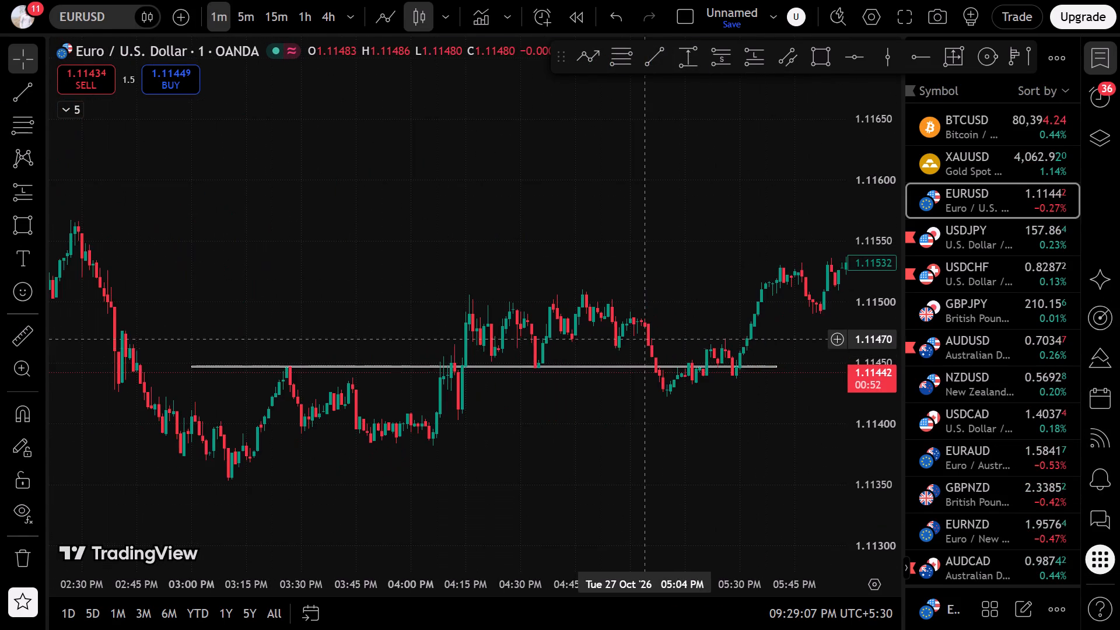
pyautogui.moveTo(668, 267); pyautogui.dragTo(475, 257)
pyautogui.click(242, 21)
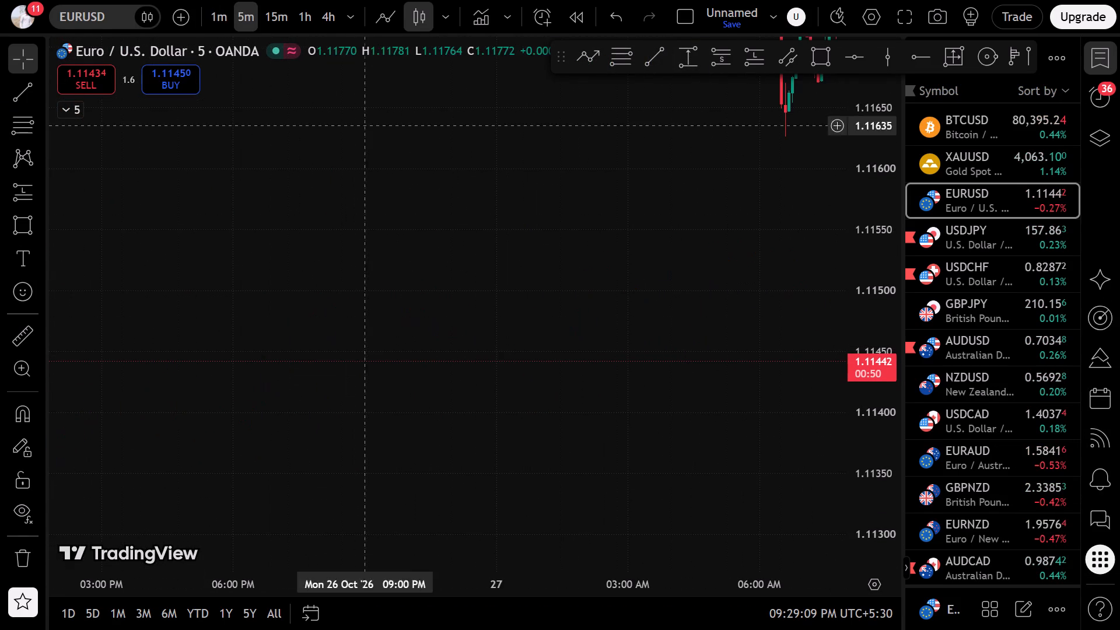
pyautogui.click(519, 531)
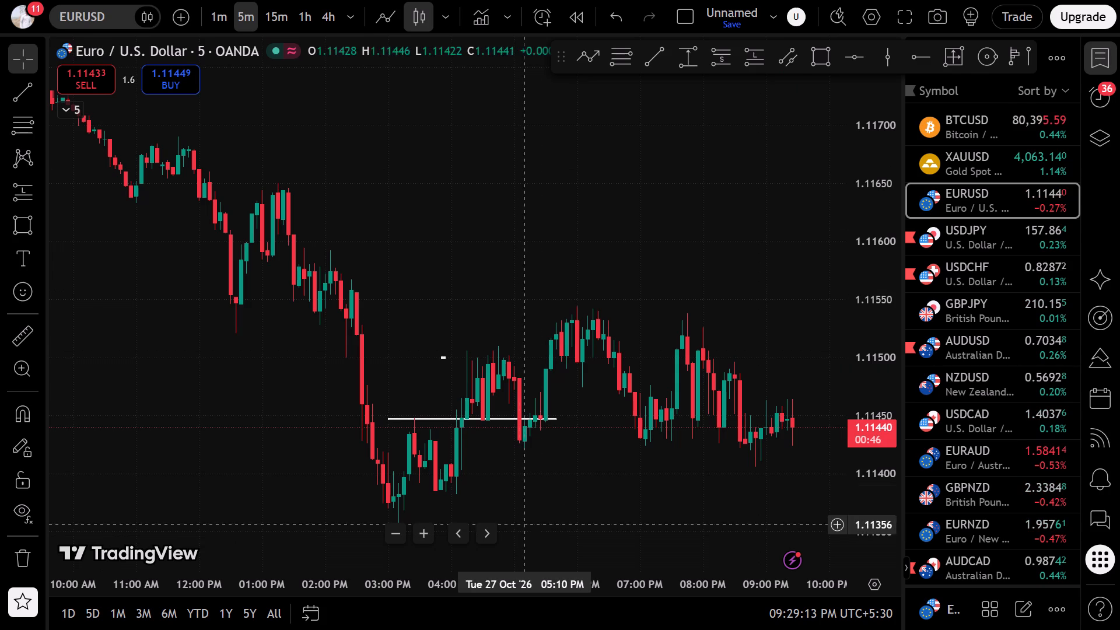
pyautogui.click(640, 370)
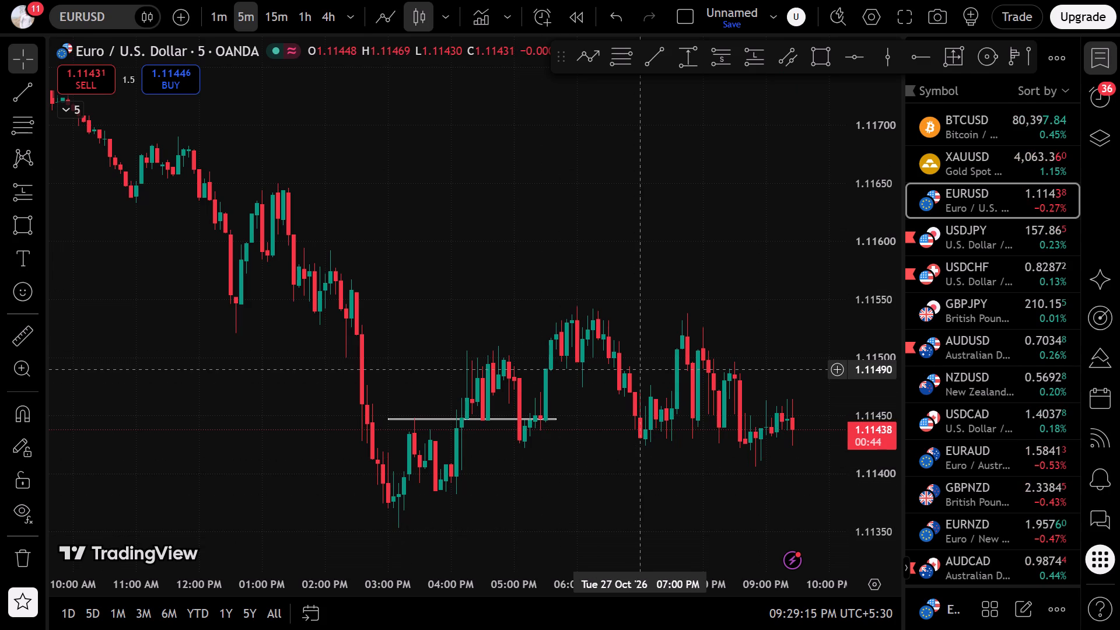
pyautogui.moveTo(641, 486); pyautogui.dragTo(621, 485)
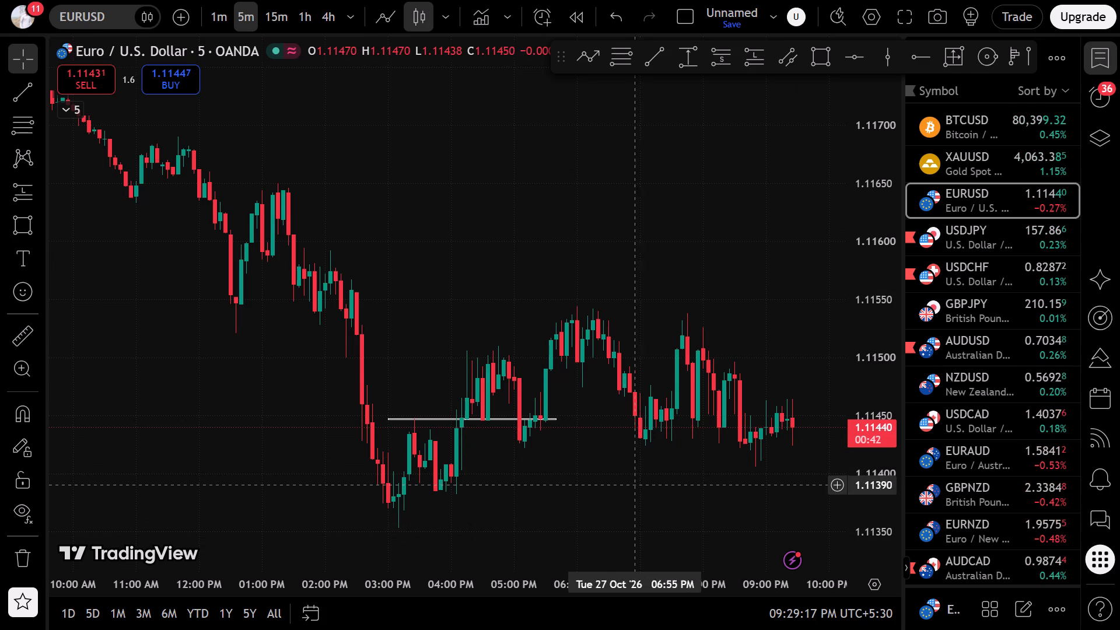
pyautogui.moveTo(621, 485); pyautogui.dragTo(560, 474)
# Switch the chart to USDJPY and review its price action and marked trades on the 5-minute and 15-minute timeframes, ending on 5-minute.
pyautogui.click(943, 237)
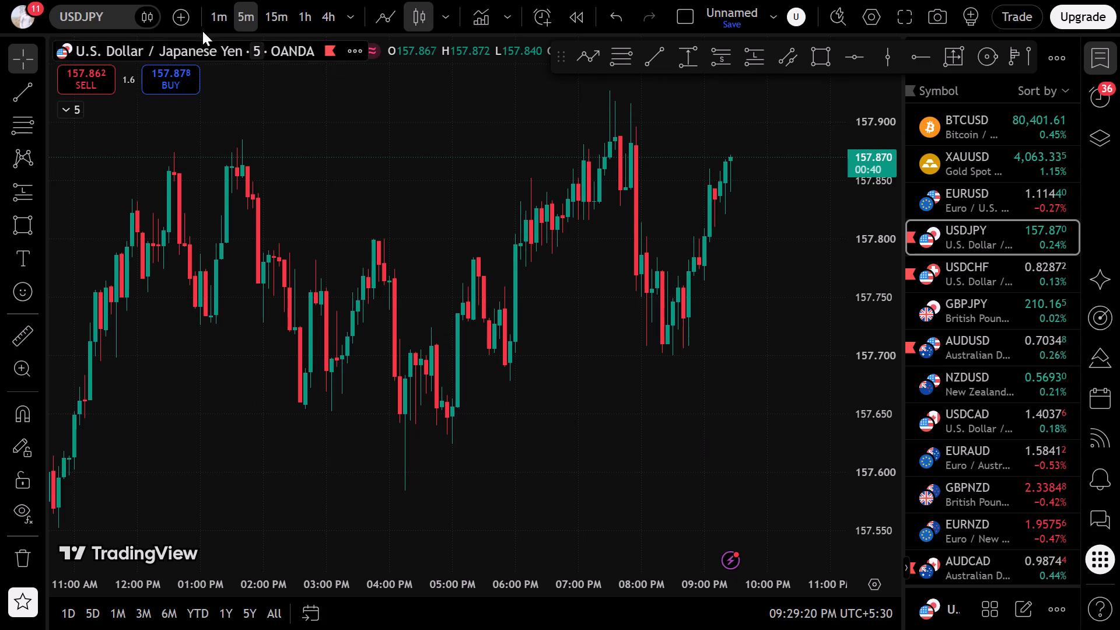
pyautogui.scroll(-1, 344, 381)
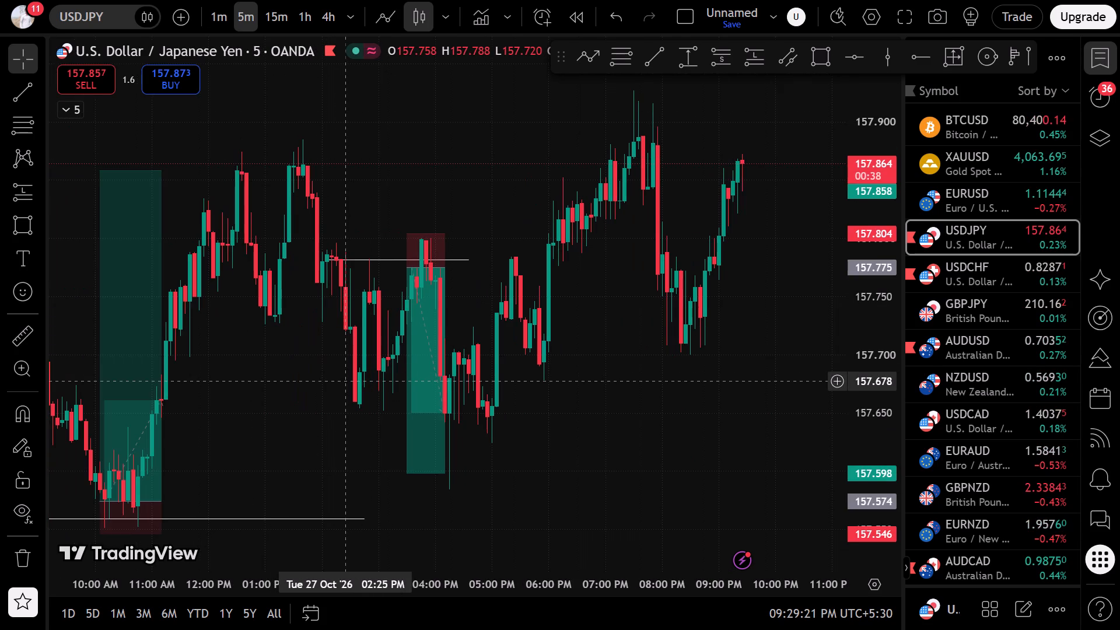
pyautogui.scroll(-1, 345, 381)
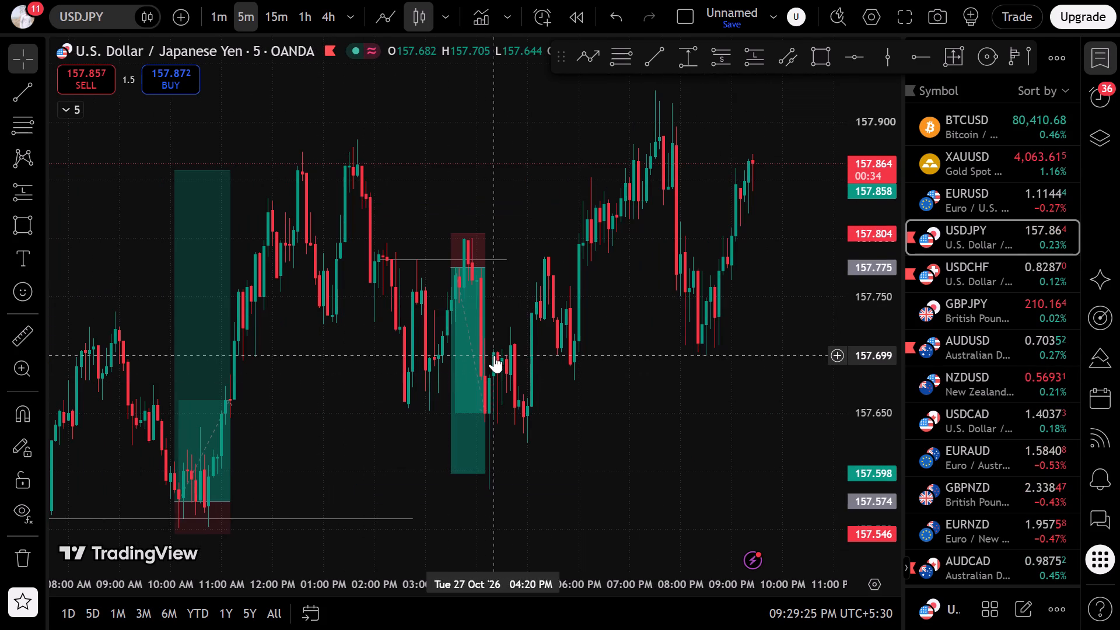
pyautogui.moveTo(651, 443); pyautogui.dragTo(787, 311)
pyautogui.scroll(-4, 787, 311)
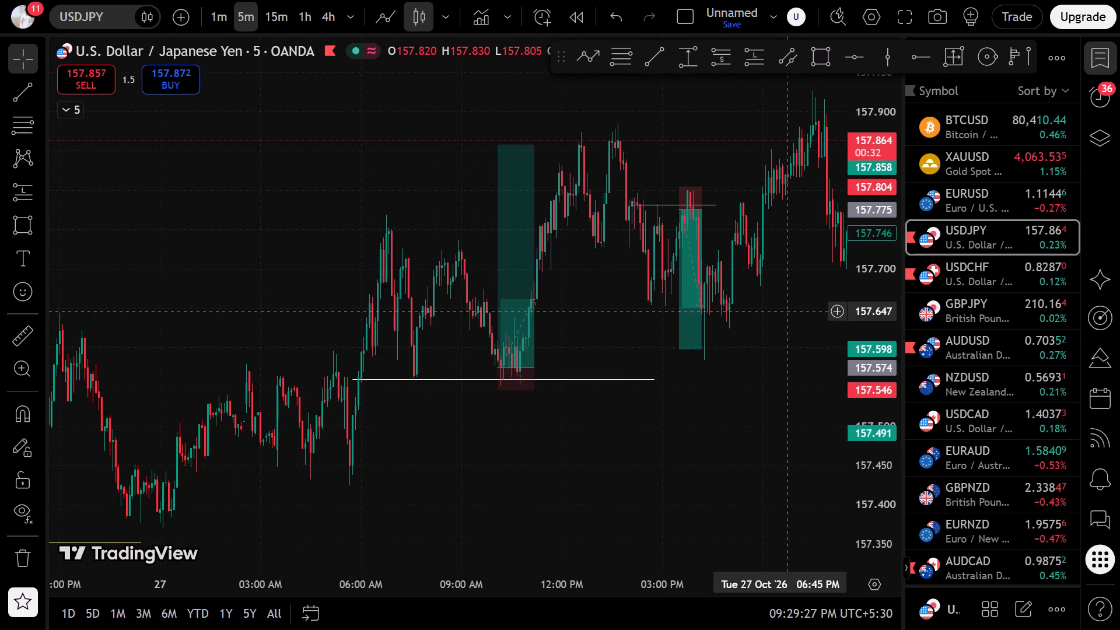
pyautogui.moveTo(624, 456); pyautogui.dragTo(414, 478)
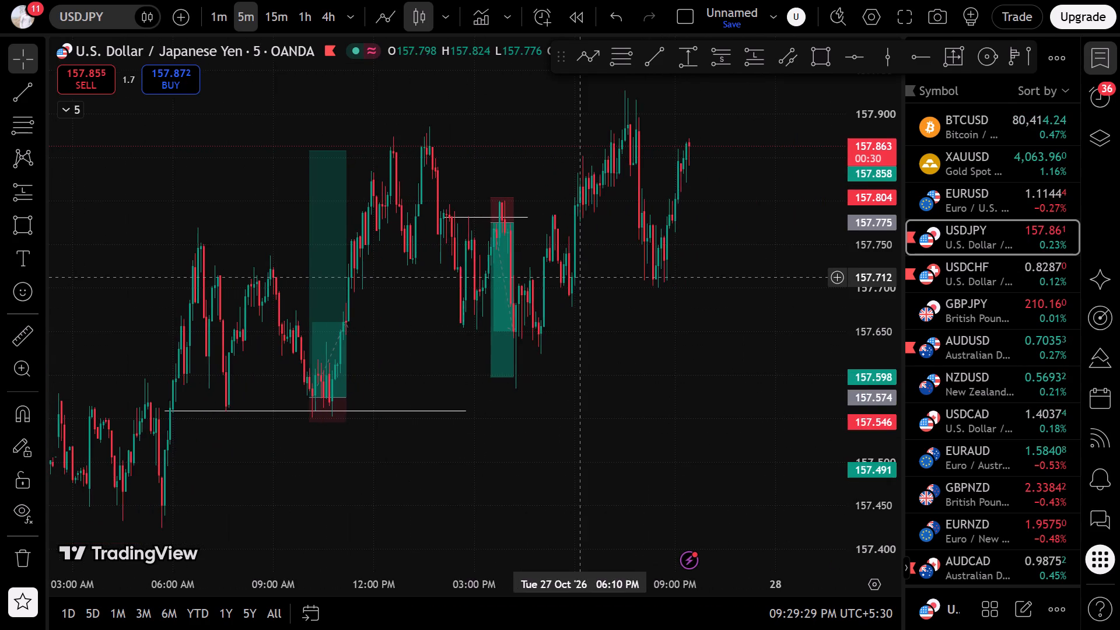
pyautogui.scroll(2, 583, 275)
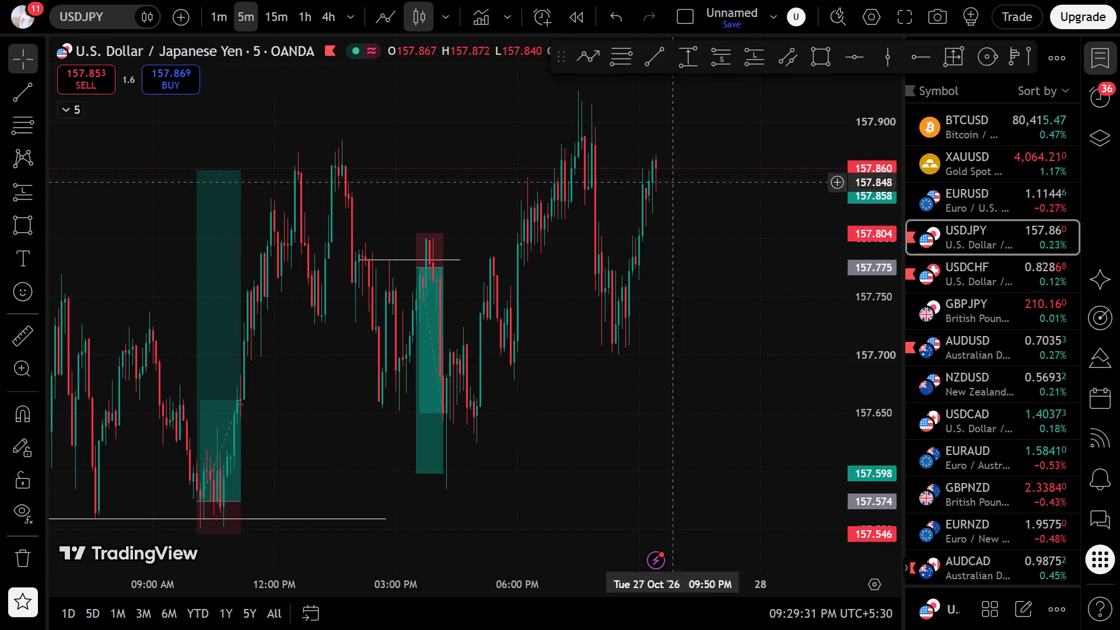
pyautogui.click(282, 9)
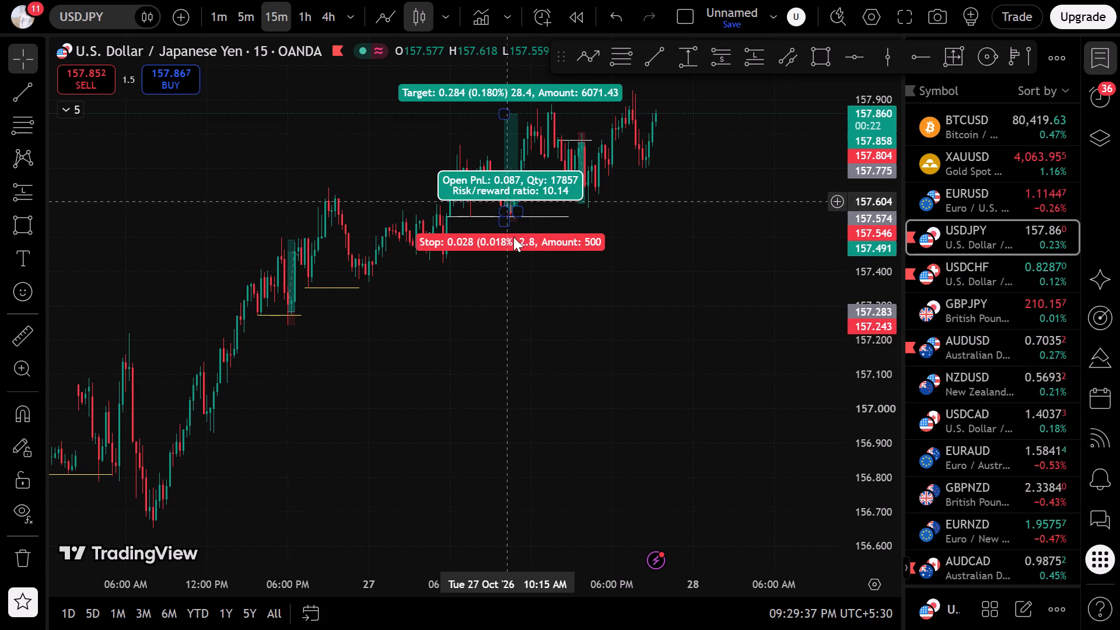
pyautogui.click(662, 284)
pyautogui.scroll(3, 660, 287)
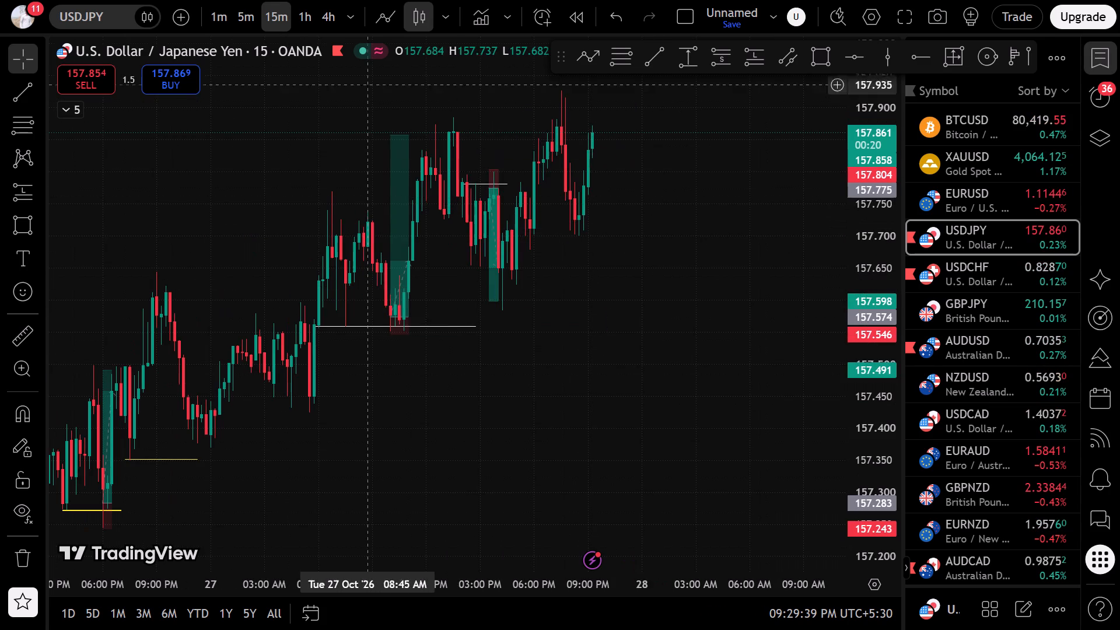
pyautogui.click(247, 13)
pyautogui.scroll(-5, 438, 240)
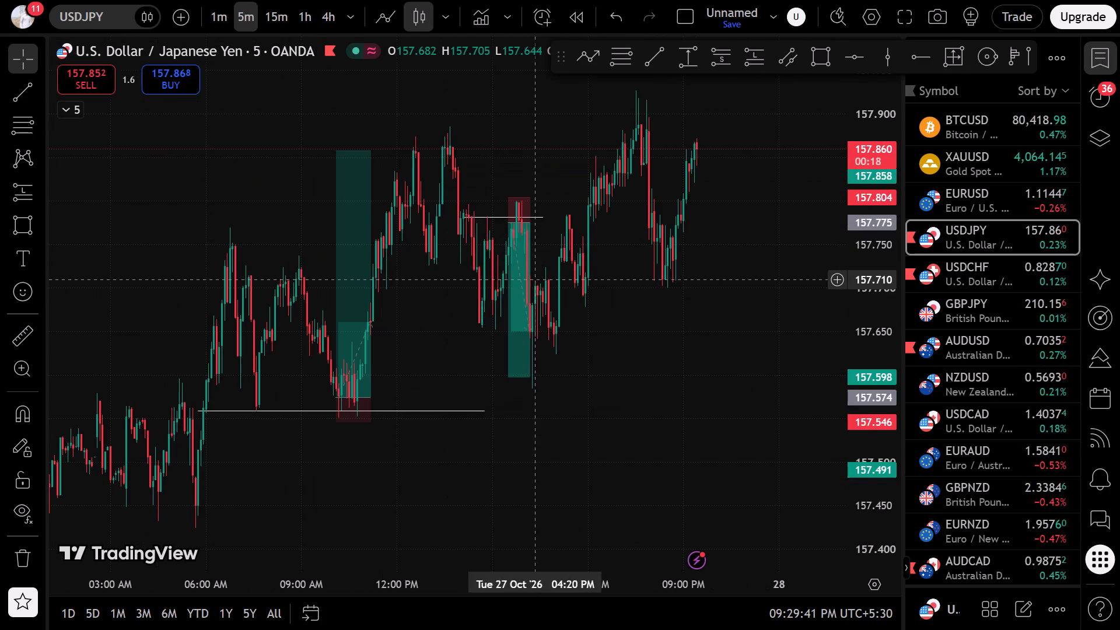
# Switch the chart to USDCHF and examine its 5-minute price action around the marked levels and long position.
pyautogui.click(944, 268)
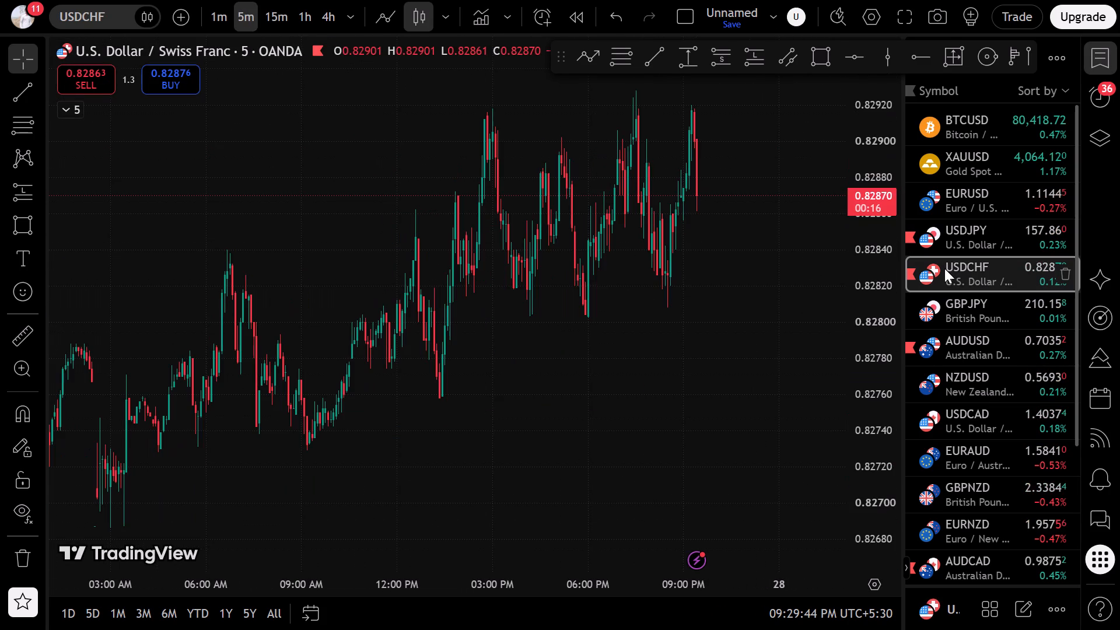
pyautogui.scroll(5, 665, 370)
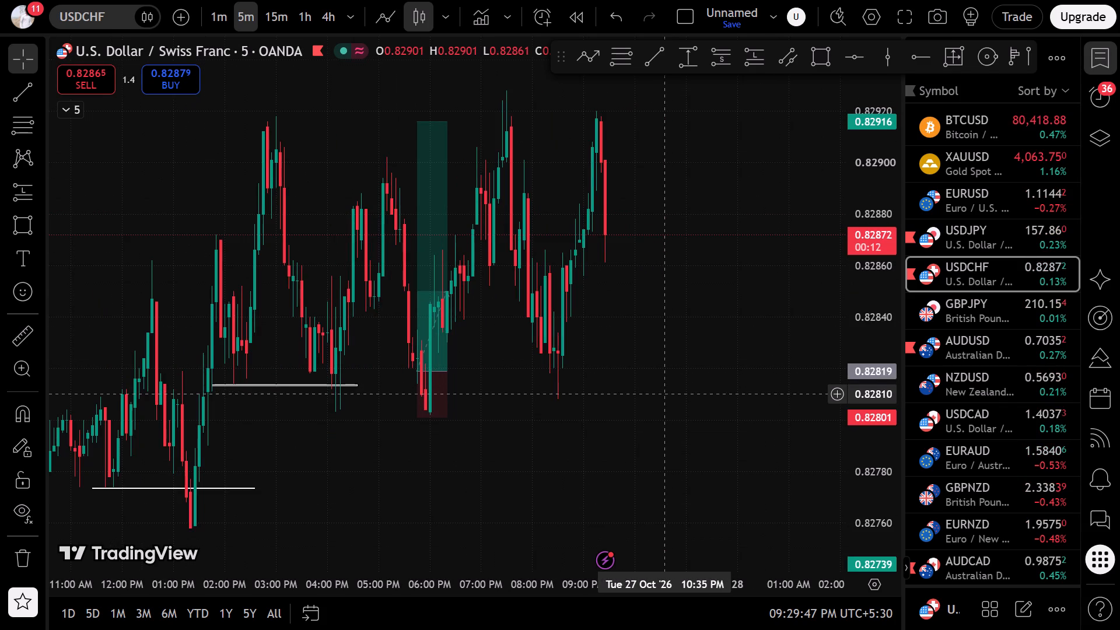
pyautogui.scroll(-2, 665, 395)
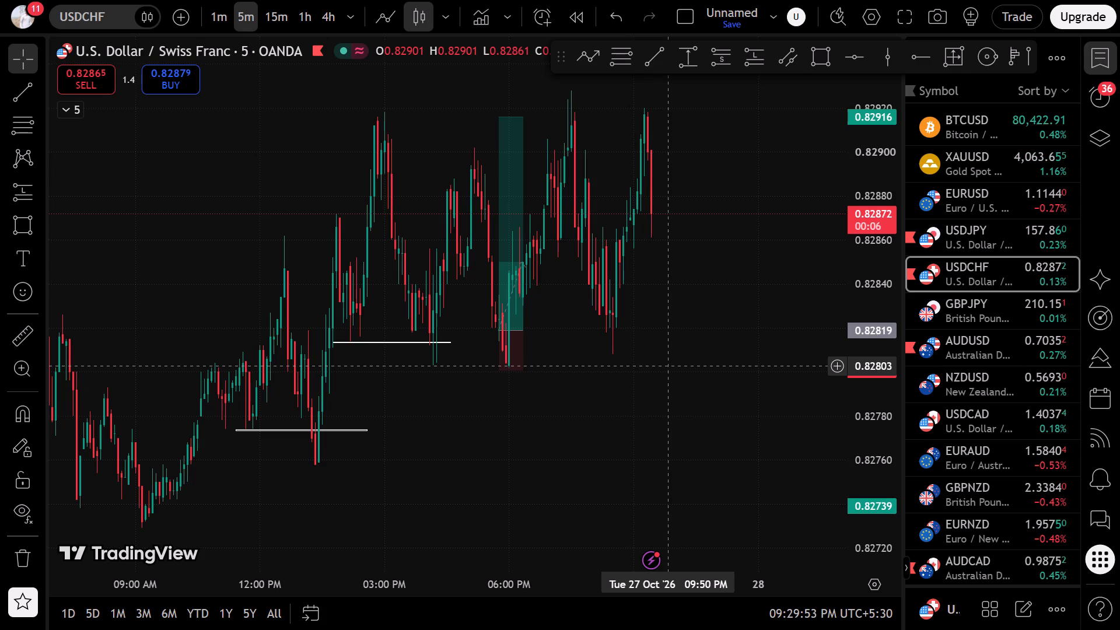
pyautogui.moveTo(876, 496); pyautogui.dragTo(877, 490)
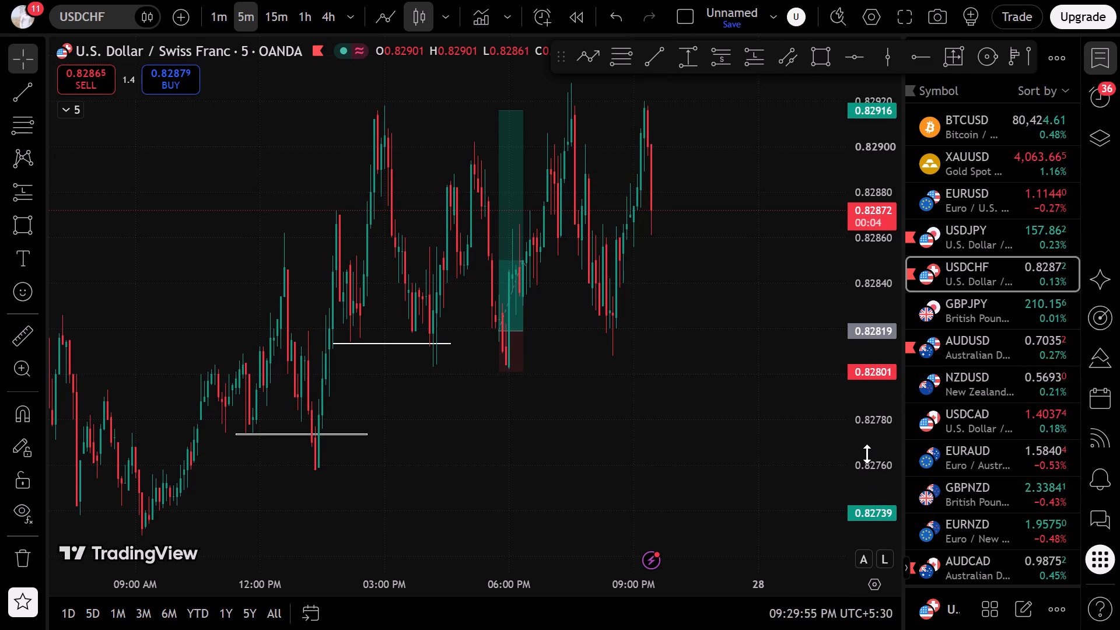
# Switch the chart to GBPJPY and review its price action on the 15-minute timeframe.
pyautogui.click(955, 318)
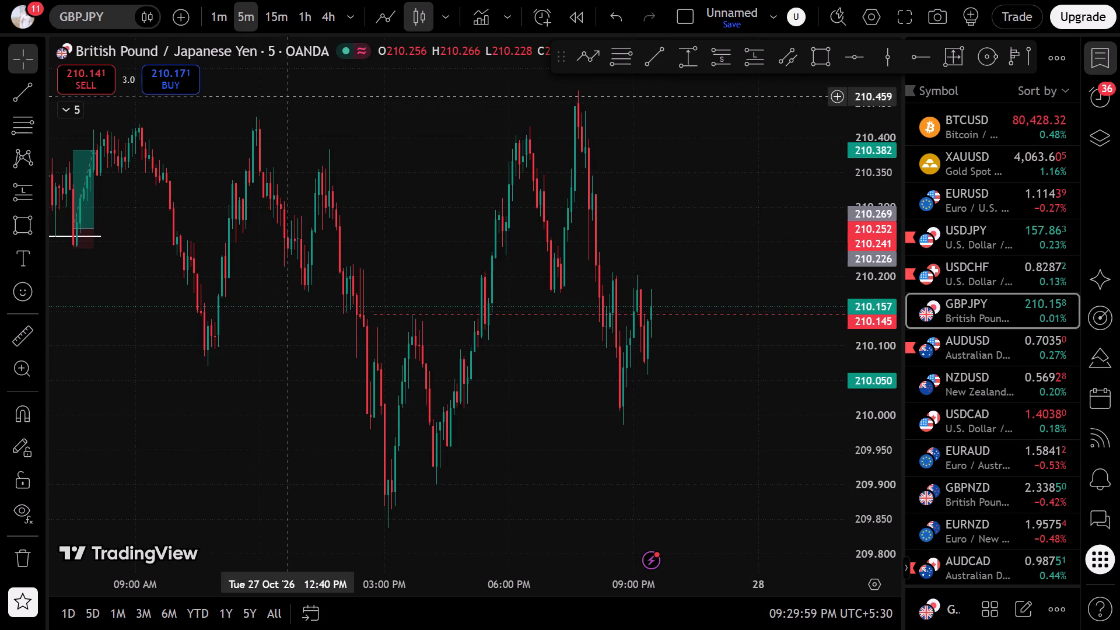
pyautogui.click(272, 8)
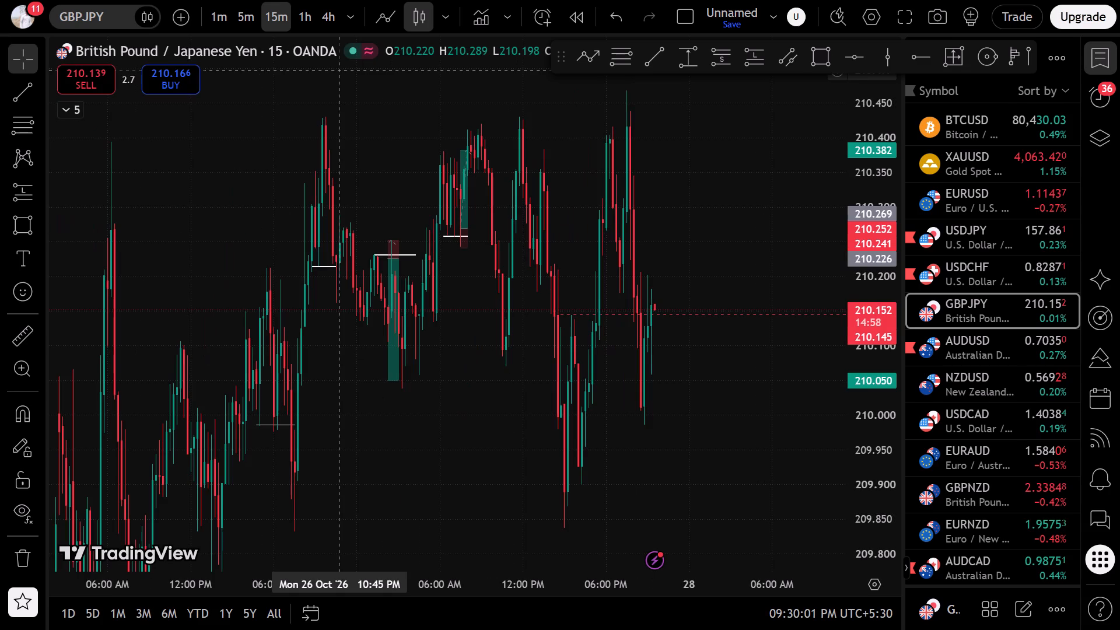
pyautogui.moveTo(887, 199); pyautogui.dragTo(814, 464)
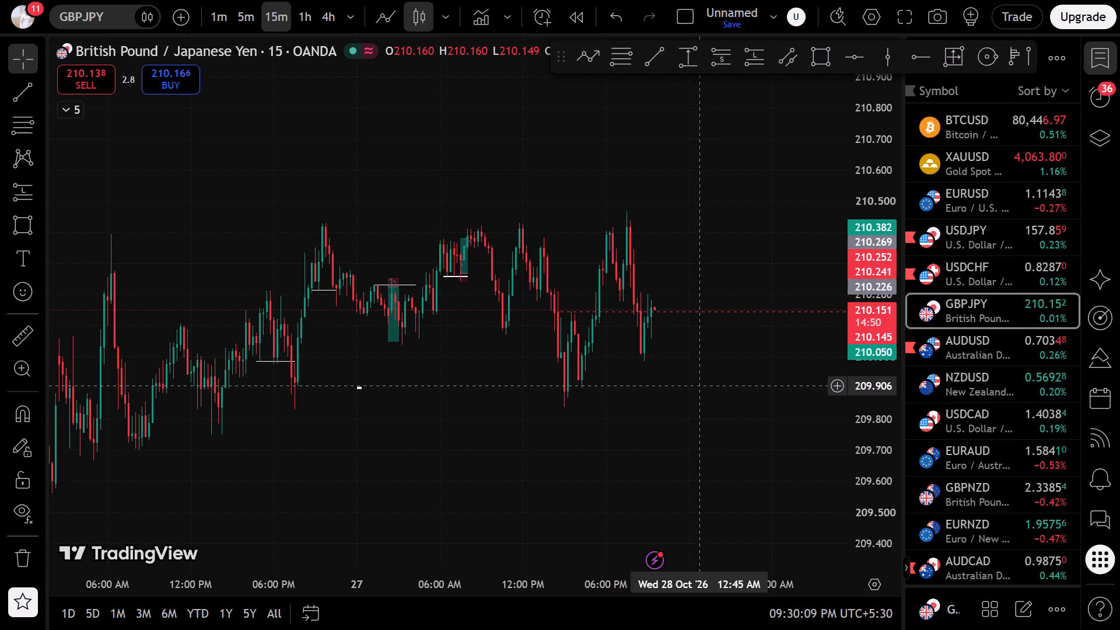
# Switch the chart to AUDUSD and review its marked levels on the 15-minute timeframe, then on the 5-minute timeframe.
pyautogui.click(1020, 345)
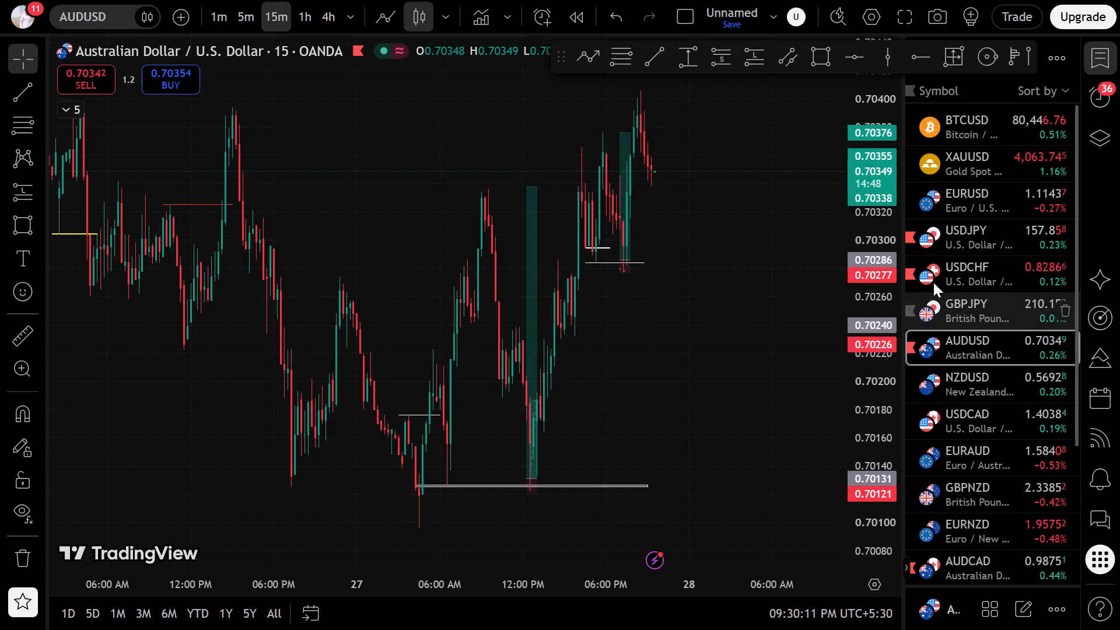
pyautogui.scroll(6, 675, 365)
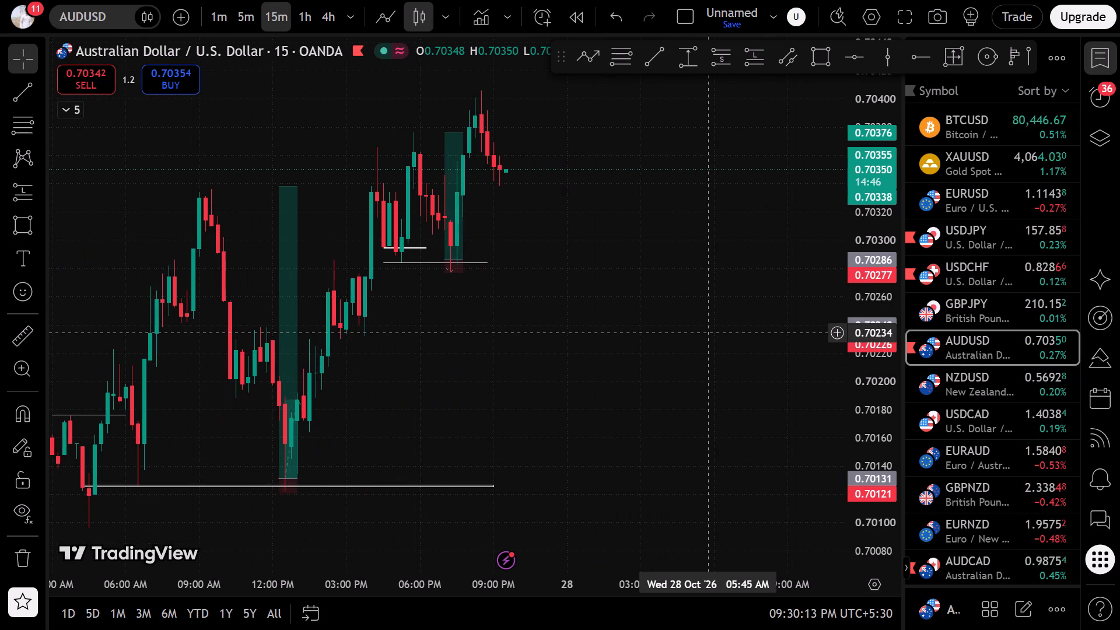
pyautogui.scroll(-1, 710, 330)
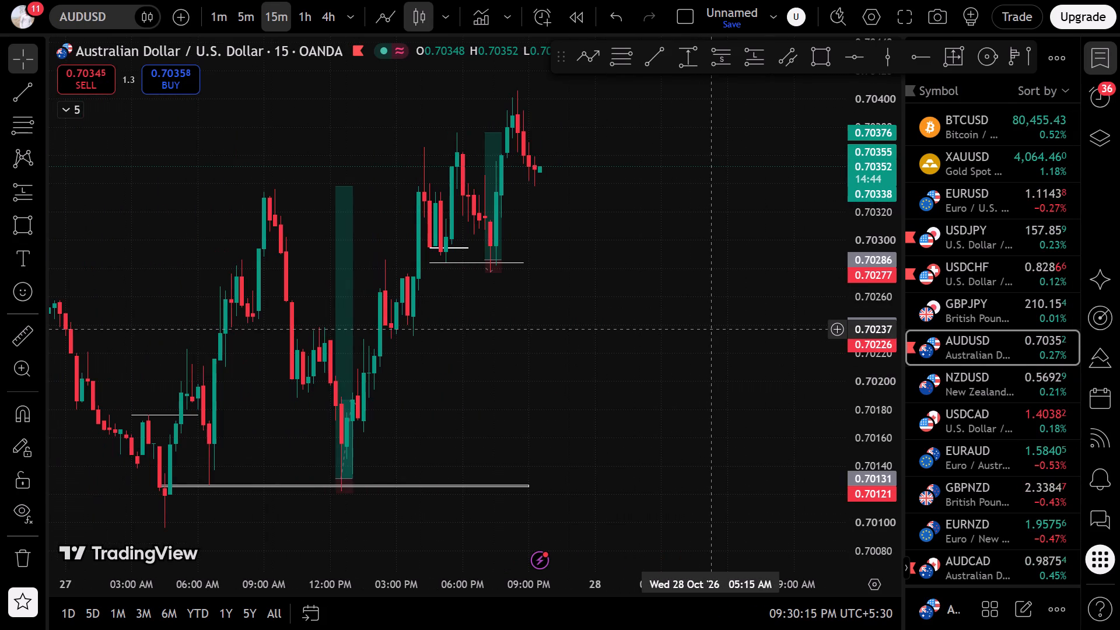
pyautogui.click(244, 24)
pyautogui.scroll(-6, 244, 24)
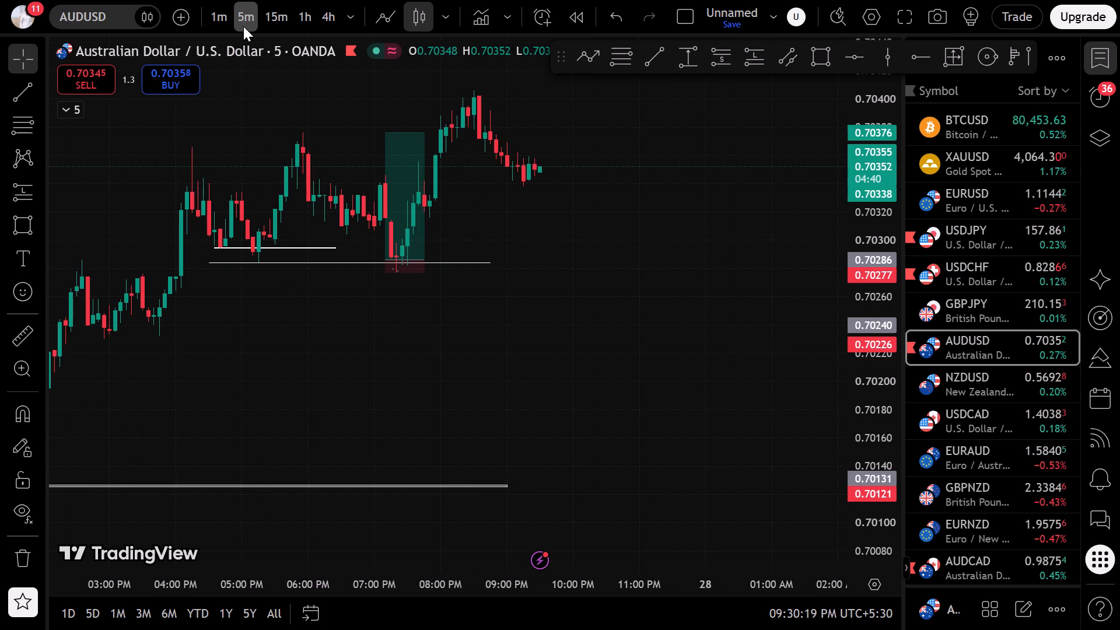
# Switch the chart to NZDUSD on the 5-minute timeframe.
pyautogui.scroll(-3, 288, 323)
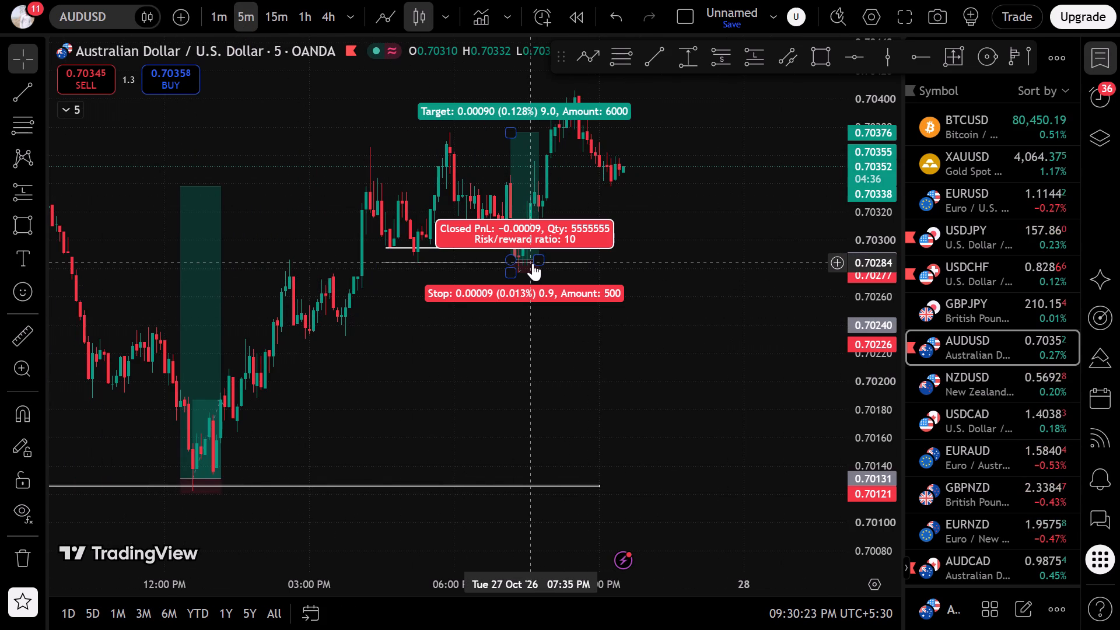
pyautogui.click(990, 392)
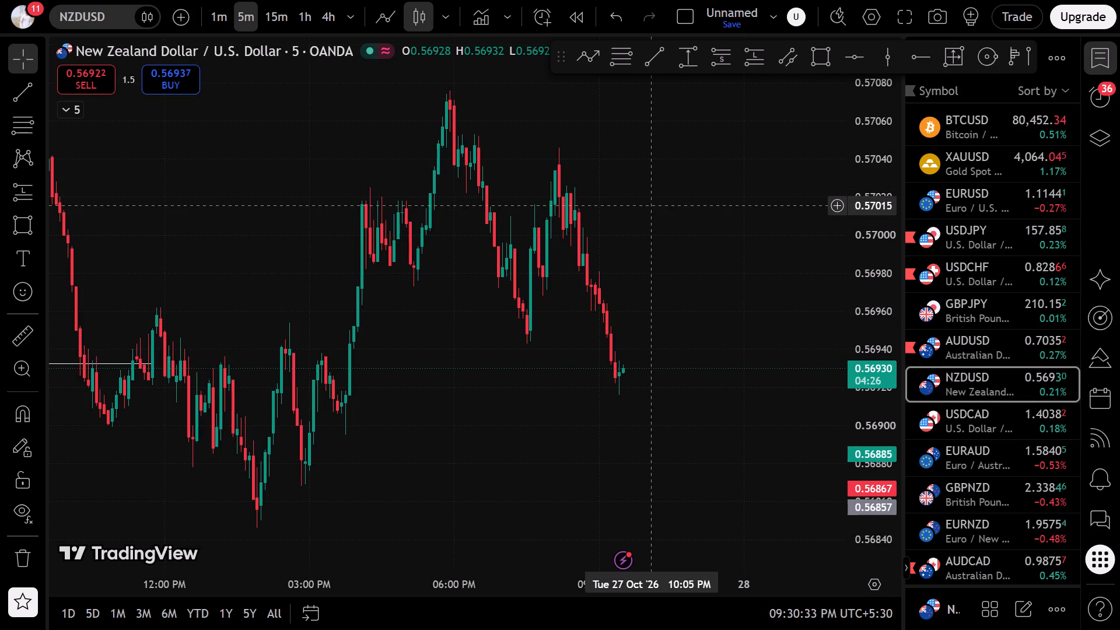
# Draw a flat rectangle as a level at about 0.56973, spanning about 04:45 PM to 07:20 PM on 27 October.
pyautogui.click(821, 58)
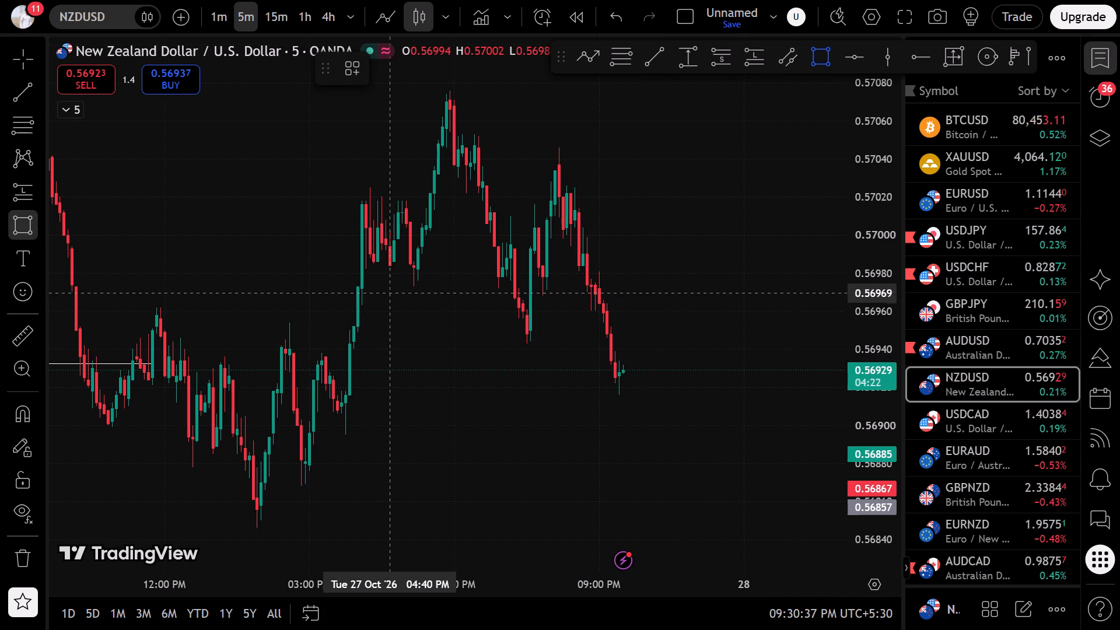
pyautogui.click(395, 286)
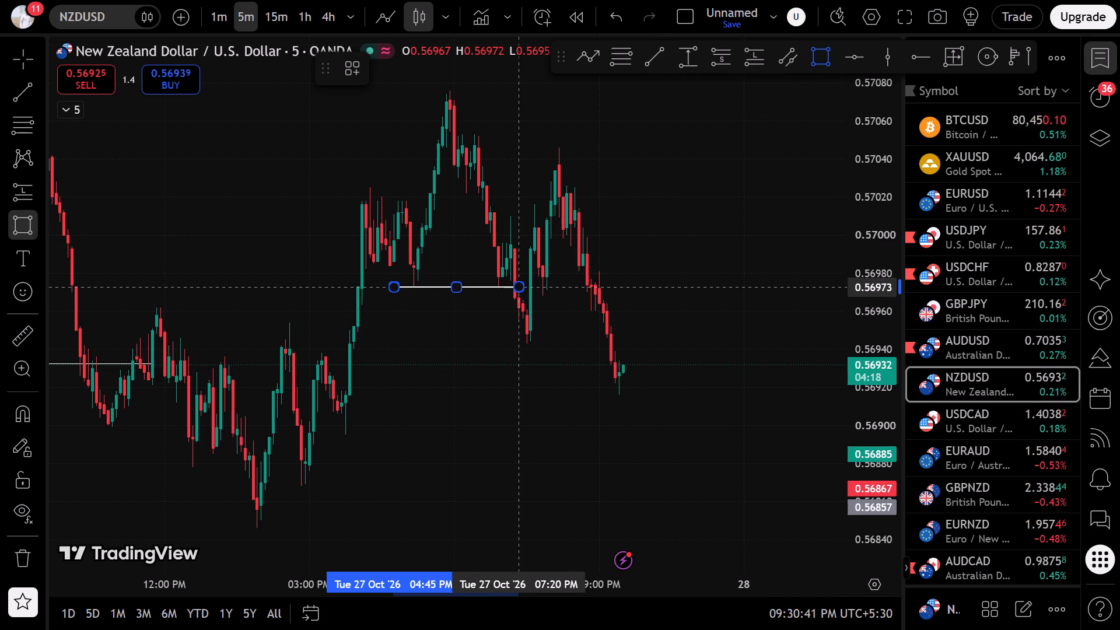
pyautogui.click(519, 288)
pyautogui.click(420, 371)
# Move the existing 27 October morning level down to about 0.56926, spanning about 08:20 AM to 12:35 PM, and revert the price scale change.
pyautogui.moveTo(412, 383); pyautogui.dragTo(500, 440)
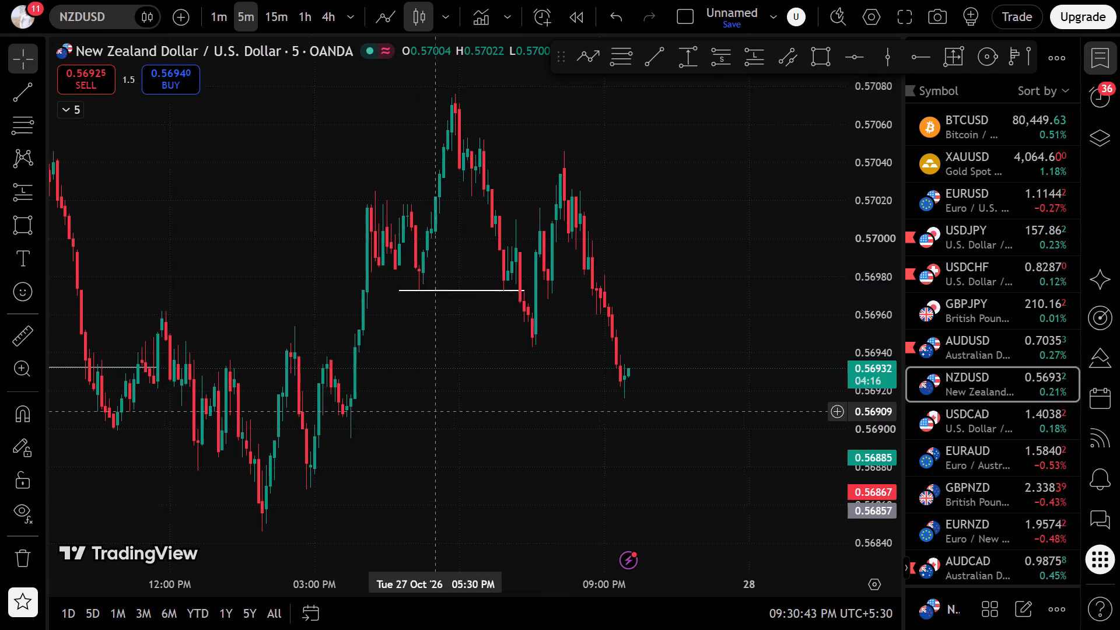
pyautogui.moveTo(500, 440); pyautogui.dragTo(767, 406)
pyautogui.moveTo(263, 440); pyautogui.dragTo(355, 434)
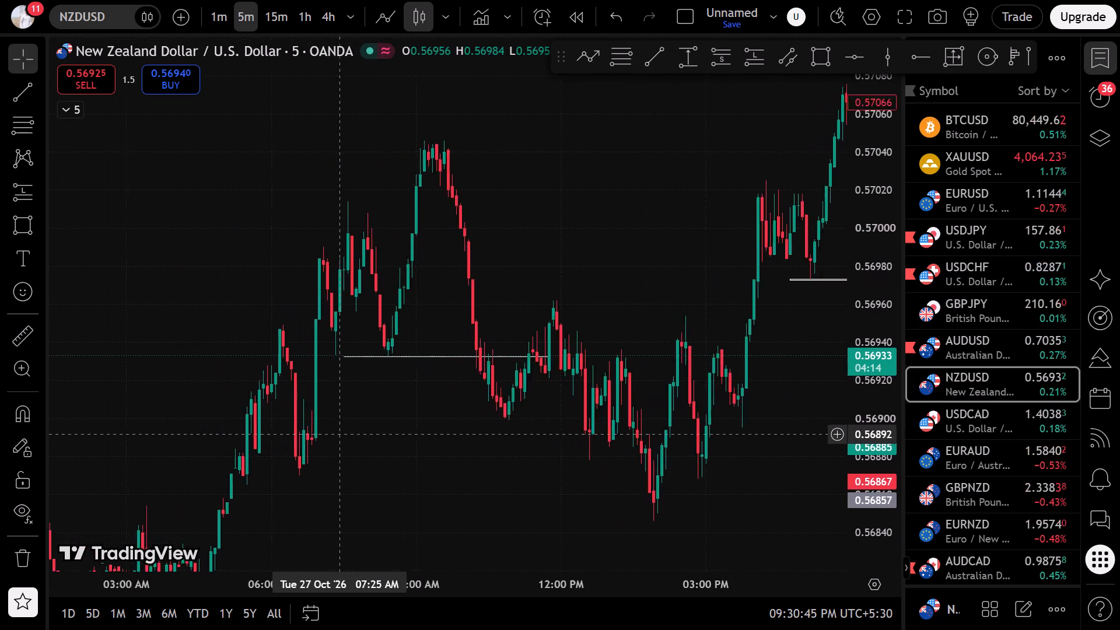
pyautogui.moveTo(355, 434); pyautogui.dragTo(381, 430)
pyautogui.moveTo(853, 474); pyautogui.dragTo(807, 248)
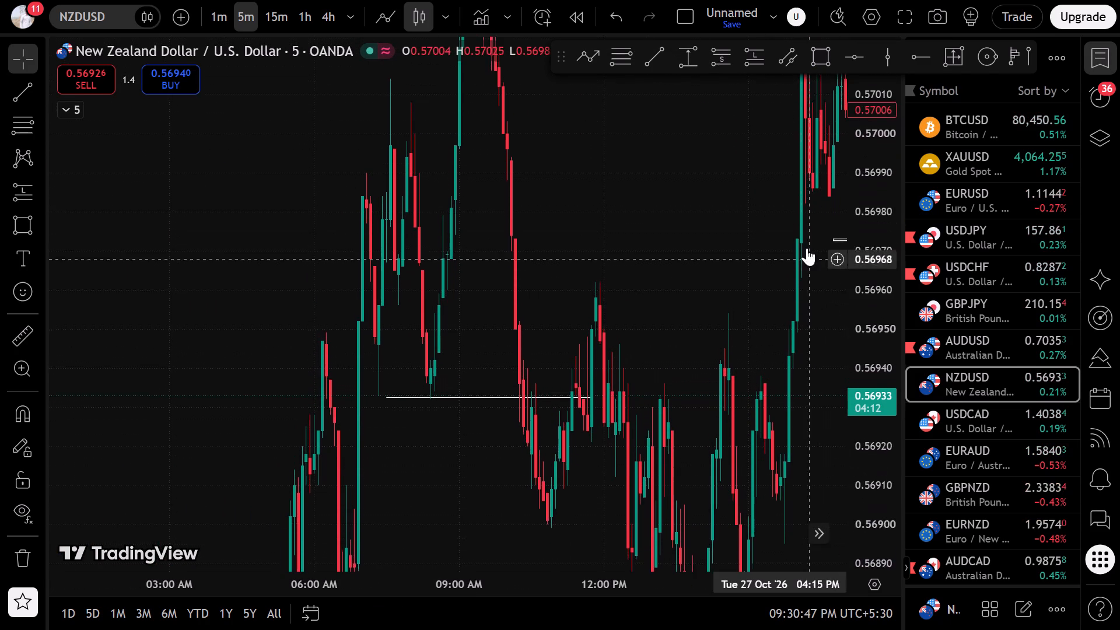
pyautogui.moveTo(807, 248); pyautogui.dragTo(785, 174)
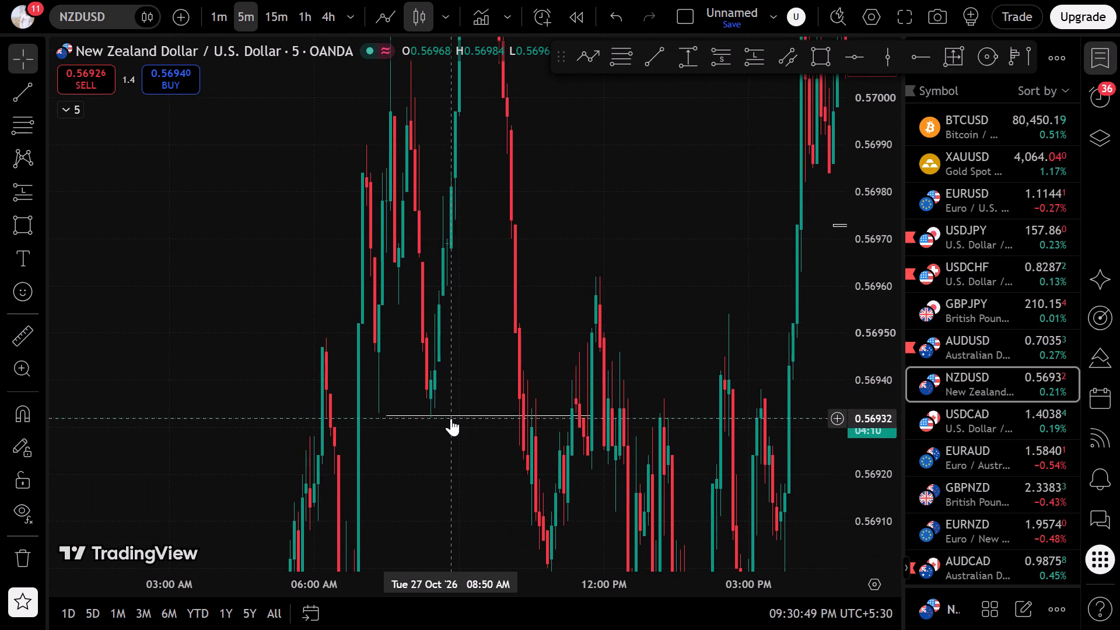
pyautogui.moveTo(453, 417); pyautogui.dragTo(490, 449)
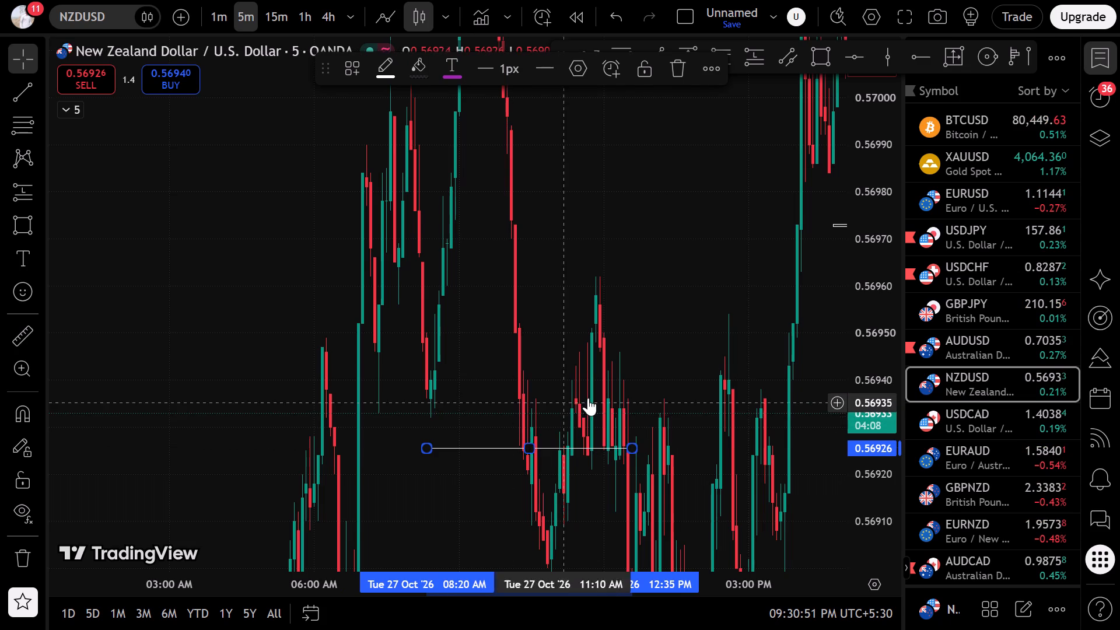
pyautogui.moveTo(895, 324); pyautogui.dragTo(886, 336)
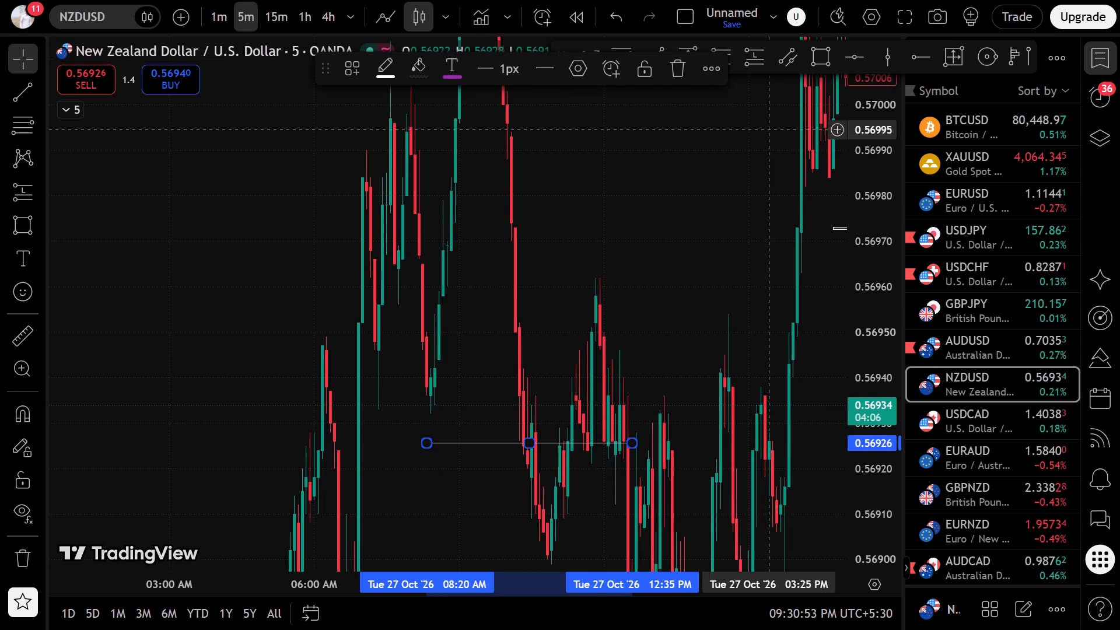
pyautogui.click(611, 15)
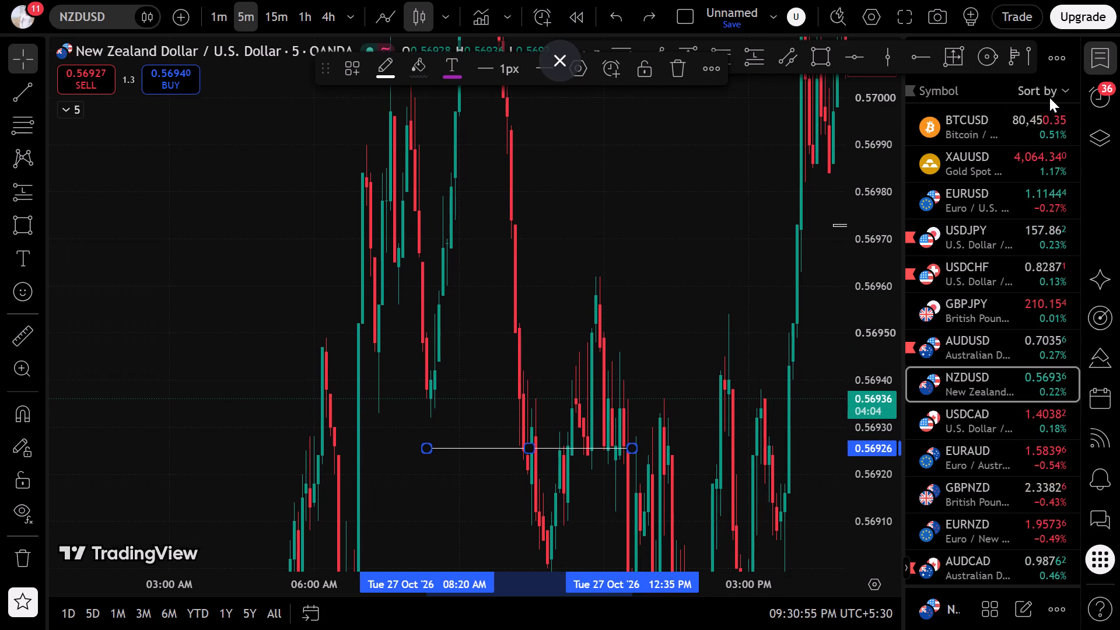
# Hide the watchlist to widen the chart.
pyautogui.click(1101, 68)
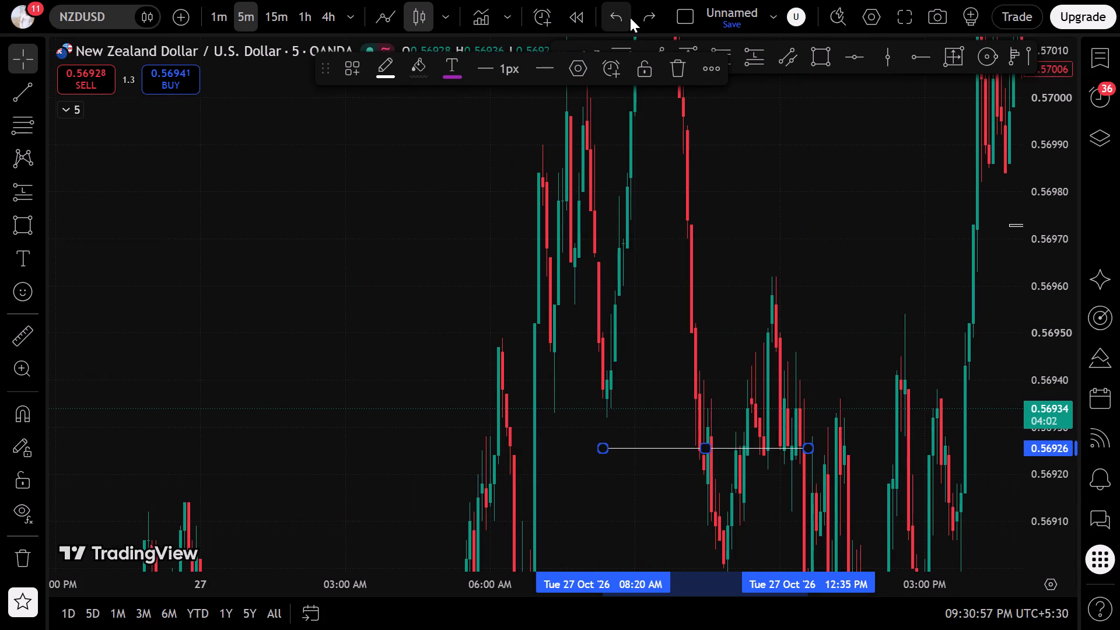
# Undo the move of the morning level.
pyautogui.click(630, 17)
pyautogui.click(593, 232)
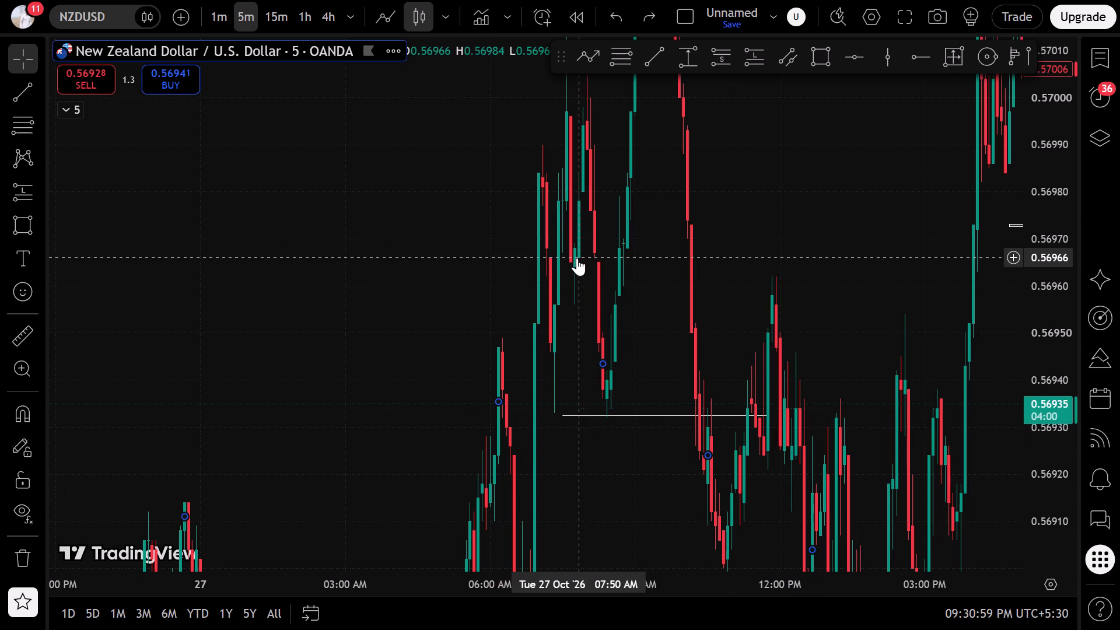
# Shift the 27 October morning level earlier under the 07:00–08:30 AM lows, spanning about 05:40 AM to 09:55 AM.
pyautogui.moveTo(1048, 254); pyautogui.dragTo(983, 568)
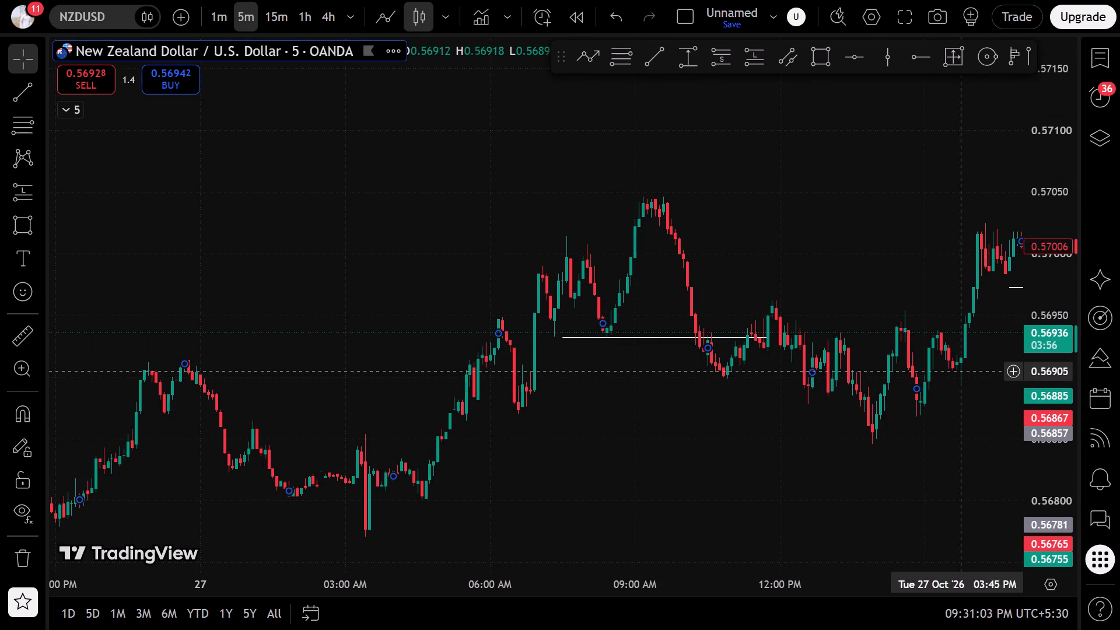
pyautogui.moveTo(1076, 472); pyautogui.dragTo(1016, 263)
pyautogui.scroll(6, 593, 305)
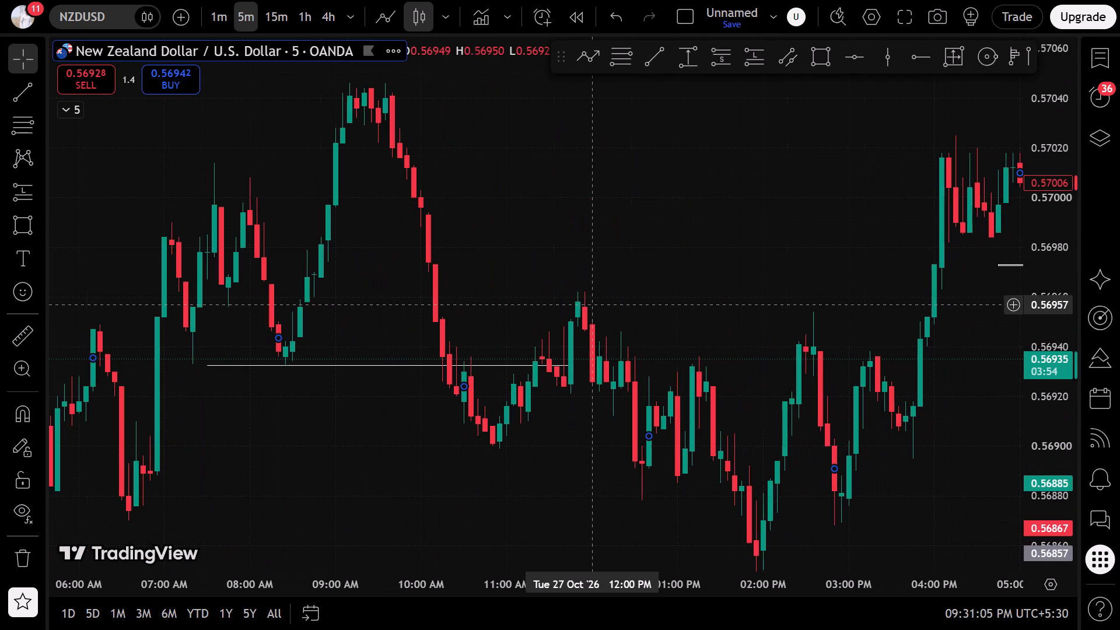
pyautogui.moveTo(419, 308); pyautogui.dragTo(797, 316)
pyautogui.scroll(-3, 797, 316)
pyautogui.scroll(3, 797, 316)
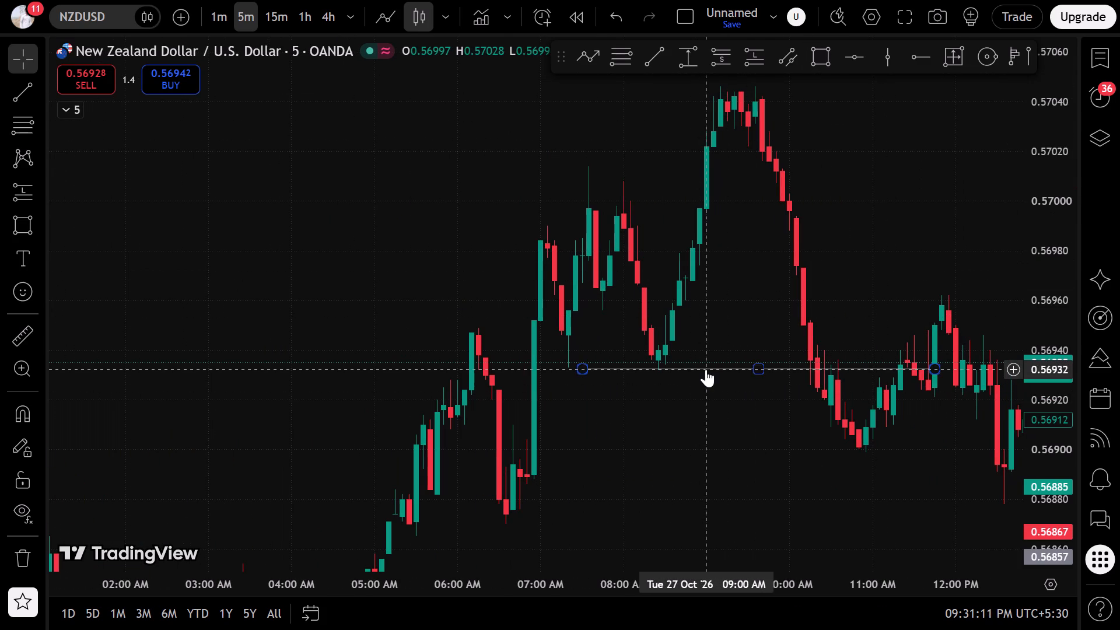
pyautogui.moveTo(706, 369); pyautogui.dragTo(558, 368)
pyautogui.click(483, 435)
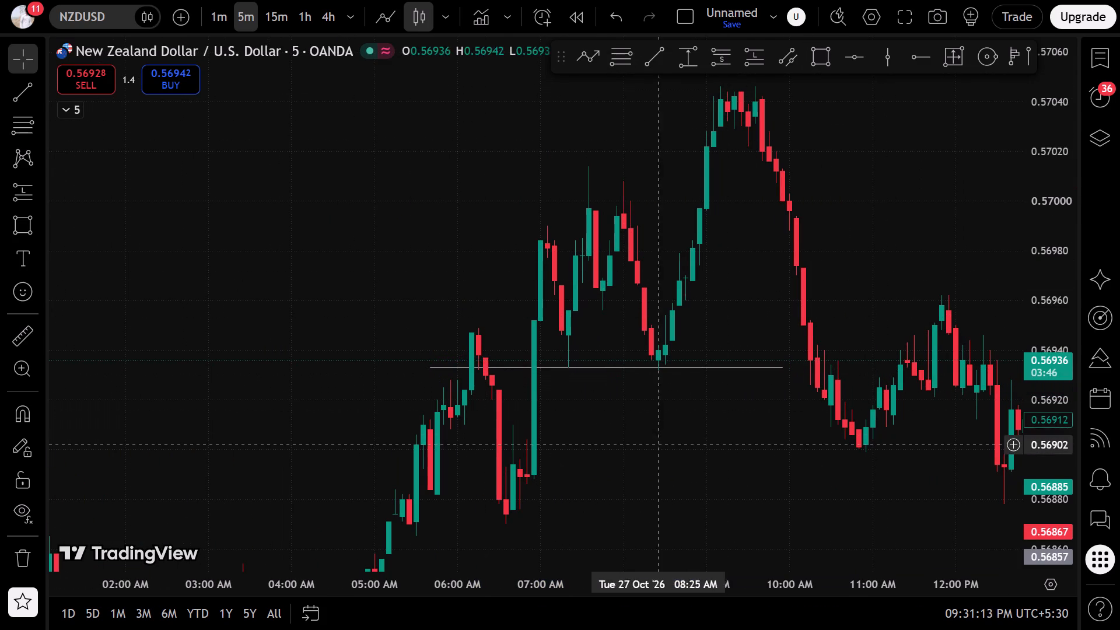
# Examine NZDUSD price action from the 26 October short position and levels through the latest 27 October candles.
pyautogui.scroll(-4, 706, 444)
pyautogui.moveTo(726, 527); pyautogui.dragTo(827, 240)
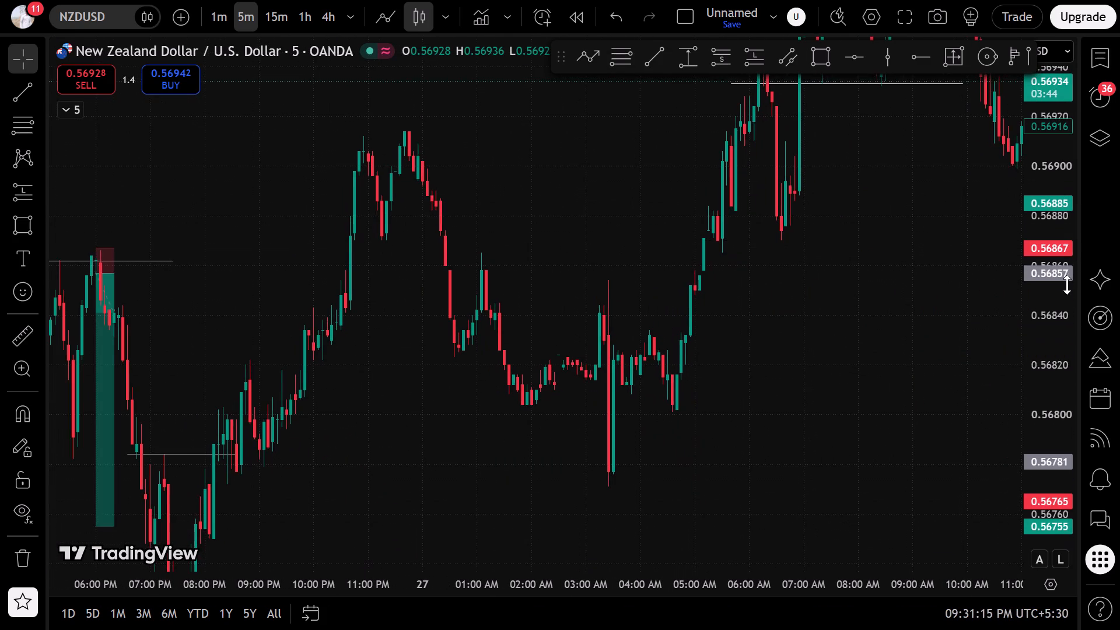
pyautogui.moveTo(1067, 311); pyautogui.dragTo(1005, 463)
pyautogui.scroll(-2, 708, 462)
pyautogui.moveTo(713, 437); pyautogui.dragTo(702, 437)
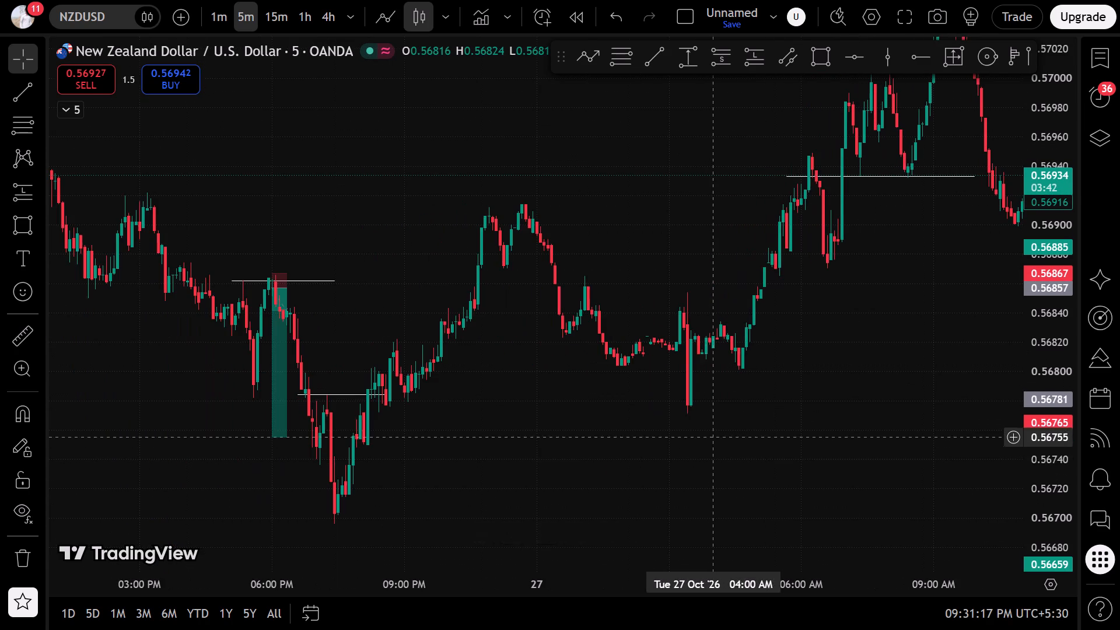
pyautogui.moveTo(702, 437); pyautogui.dragTo(542, 488)
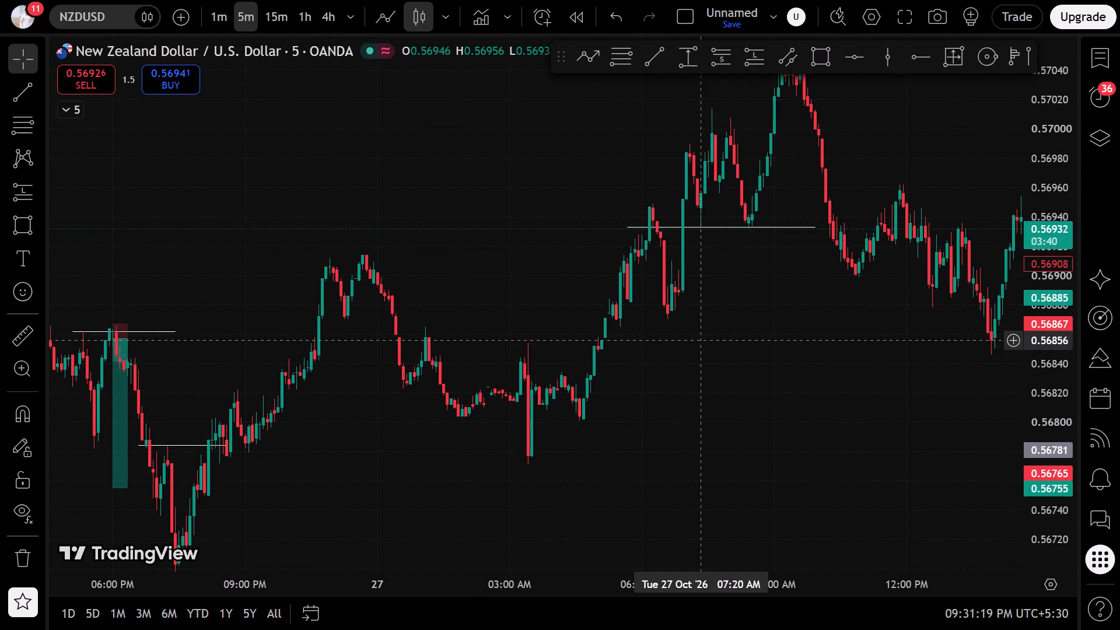
pyautogui.click(707, 342)
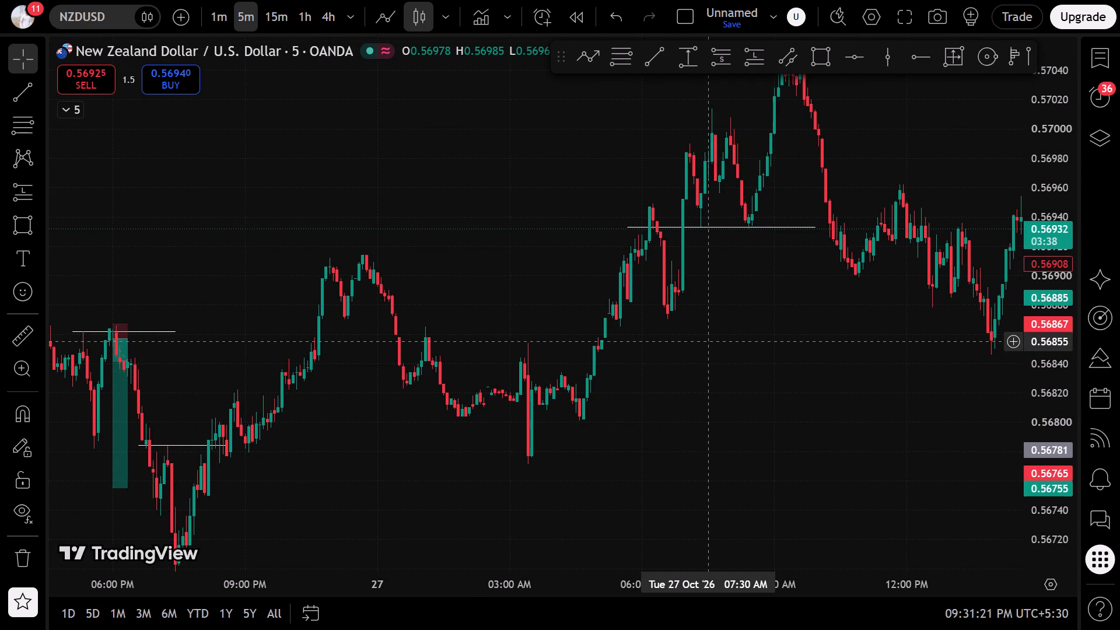
pyautogui.moveTo(707, 342); pyautogui.dragTo(452, 460)
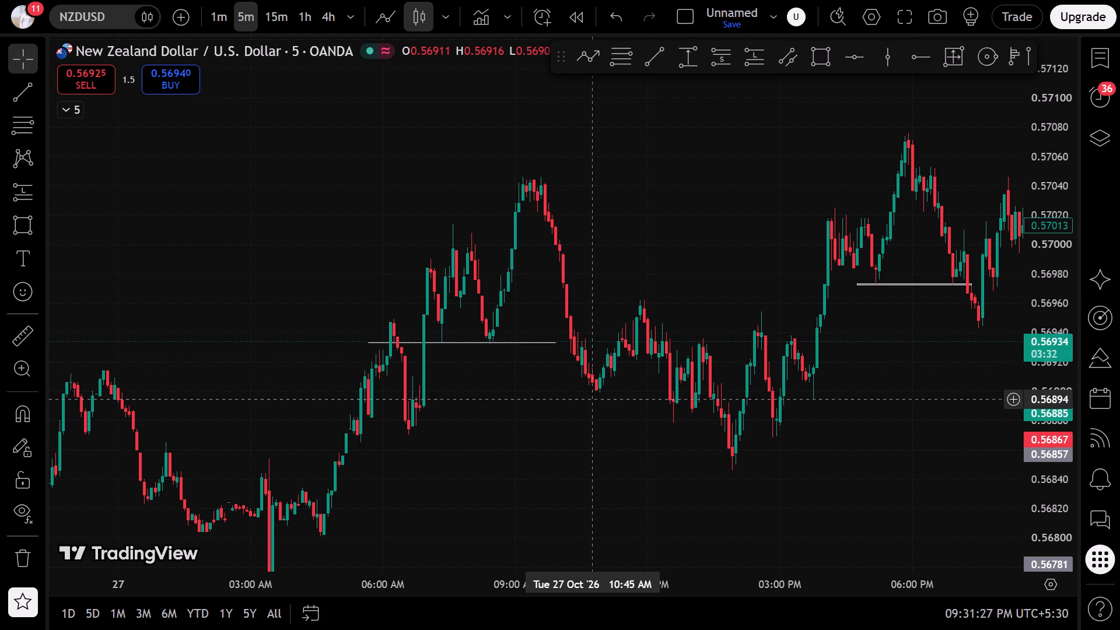
pyautogui.moveTo(589, 413); pyautogui.dragTo(350, 407)
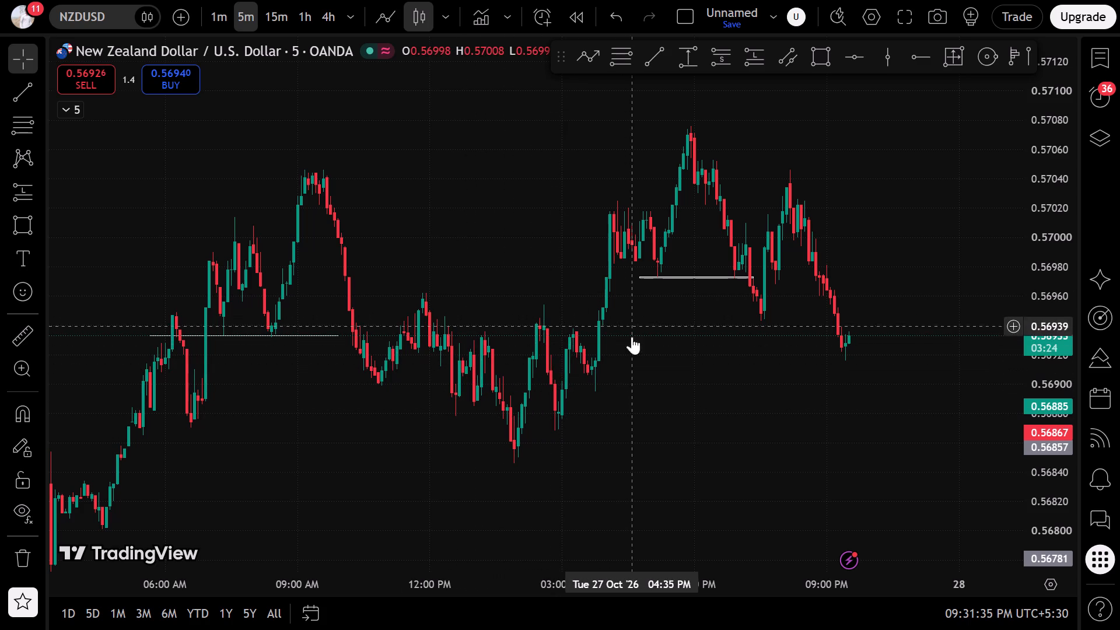
pyautogui.click(663, 332)
# Draw a flat rectangle as a level at about 0.56936, spanning about 01:00 PM to 02:50 PM on 27 October.
pyautogui.click(810, 51)
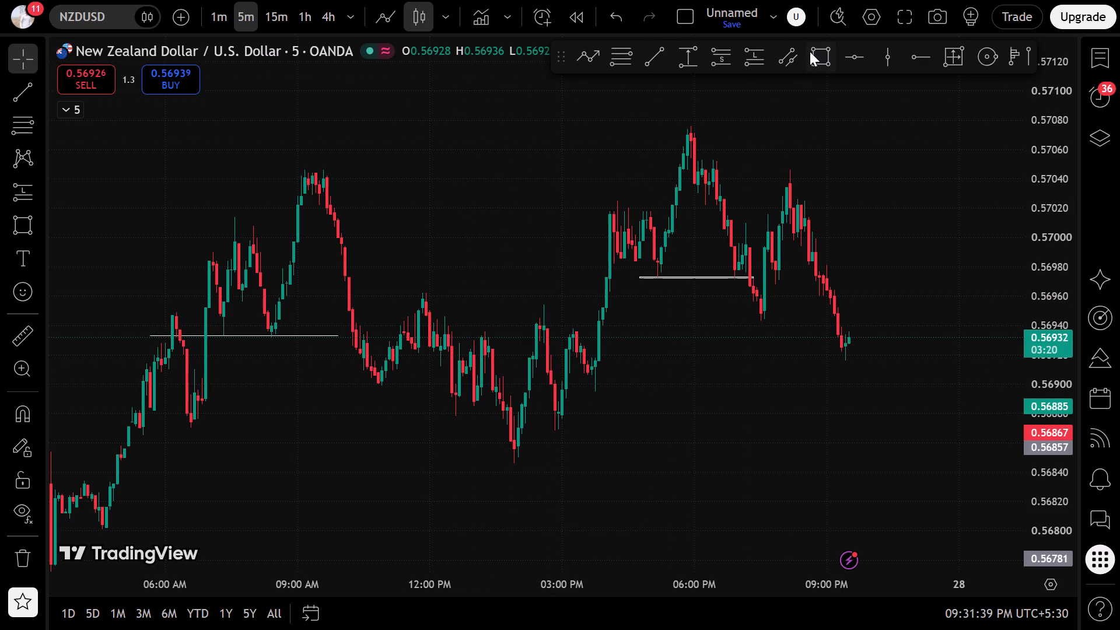
pyautogui.click(473, 331)
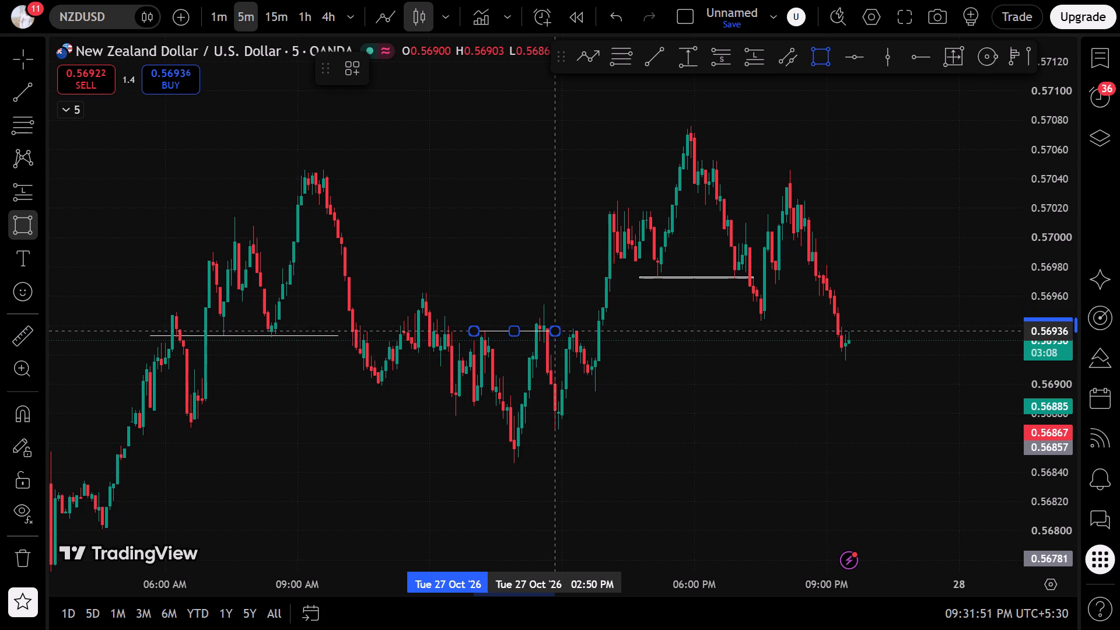
pyautogui.click(554, 331)
pyautogui.click(521, 398)
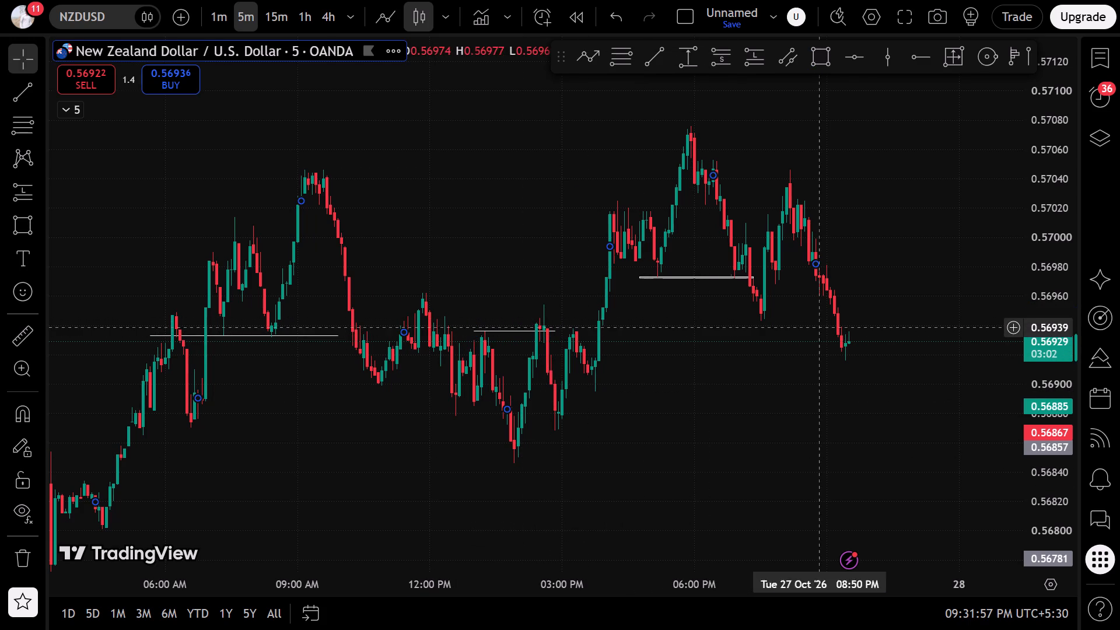
# Examine NZDUSD 5-minute price action around the drawn levels, going back to the marked levels of 26 and 23 October.
pyautogui.moveTo(1033, 466); pyautogui.dragTo(932, 106)
pyautogui.moveTo(1055, 185); pyautogui.dragTo(1026, 466)
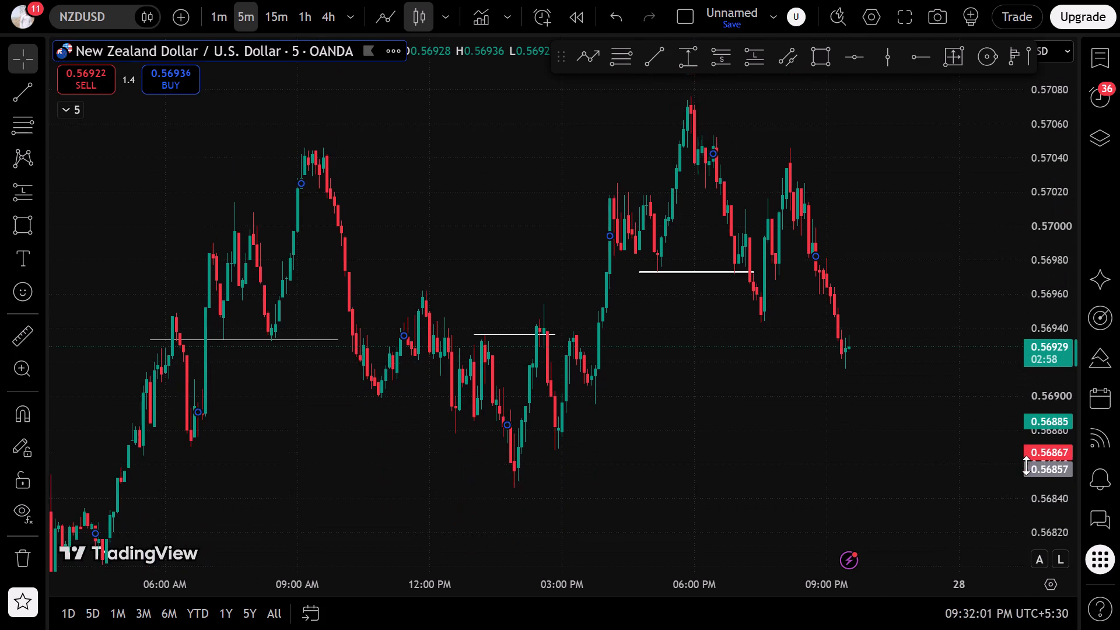
pyautogui.moveTo(1026, 466); pyautogui.dragTo(1019, 477)
pyautogui.moveTo(679, 431); pyautogui.dragTo(656, 468)
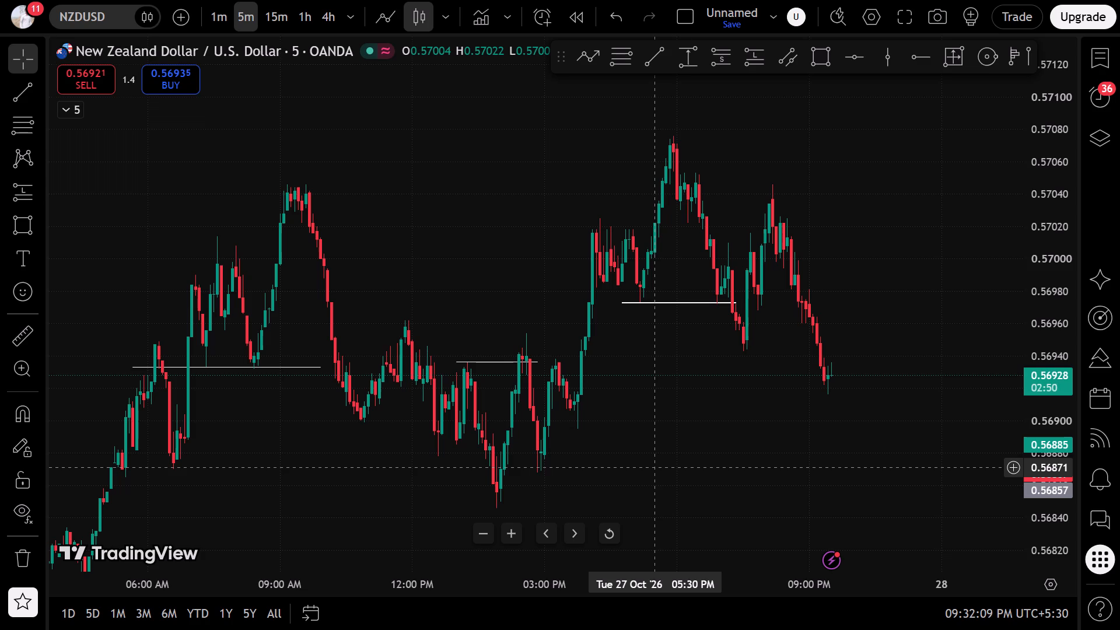
pyautogui.scroll(-1, 736, 237)
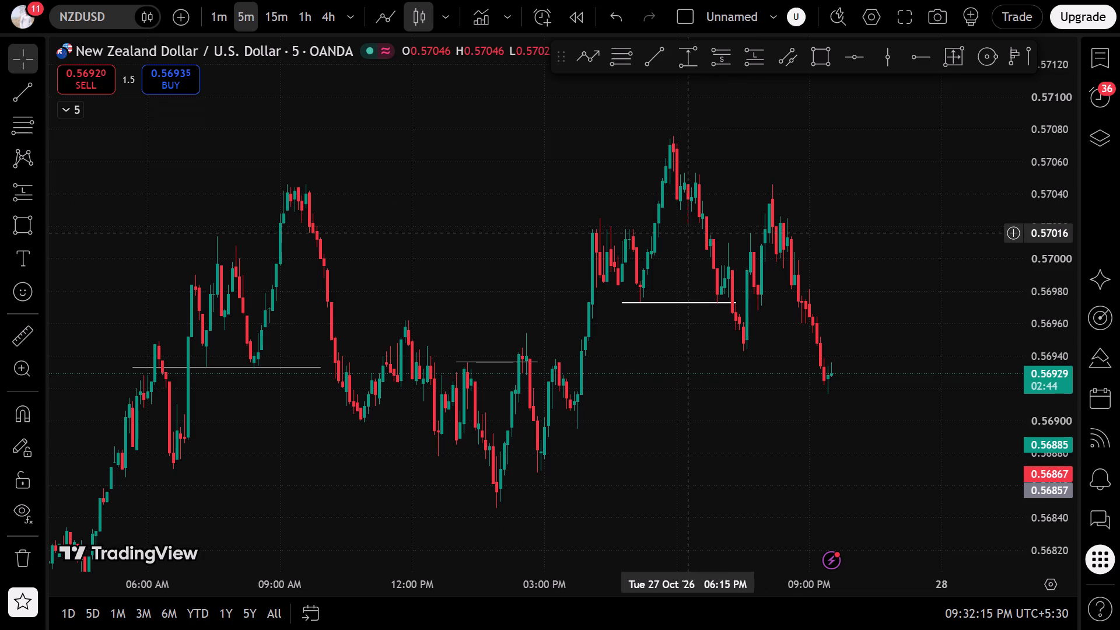
pyautogui.scroll(1, 688, 233)
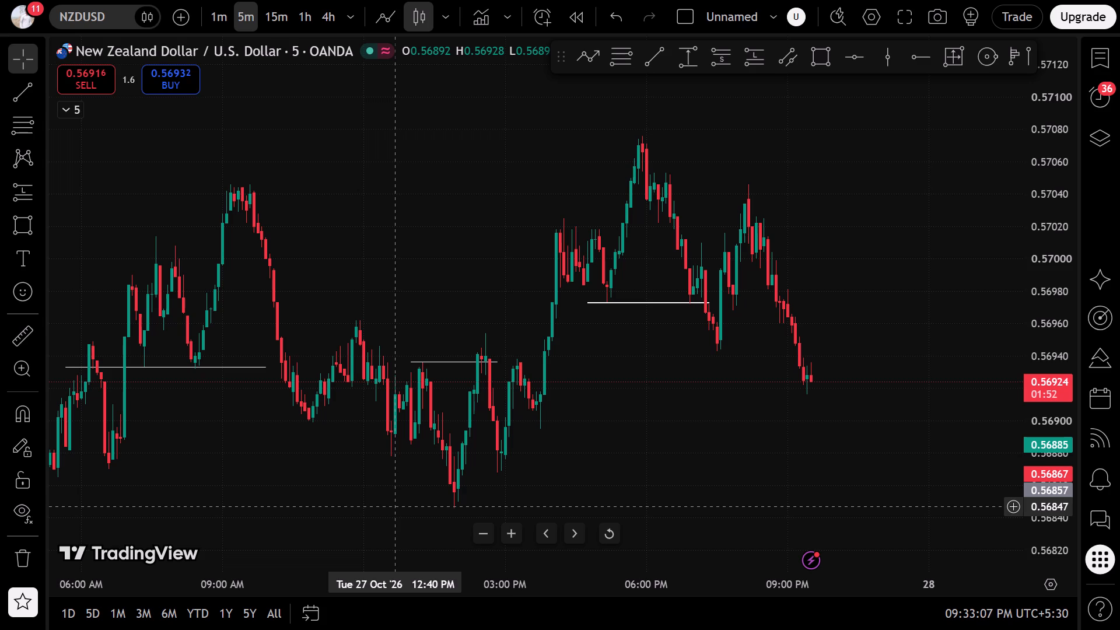
pyautogui.scroll(-3, 286, 242)
pyautogui.moveTo(167, 435); pyautogui.dragTo(439, 251)
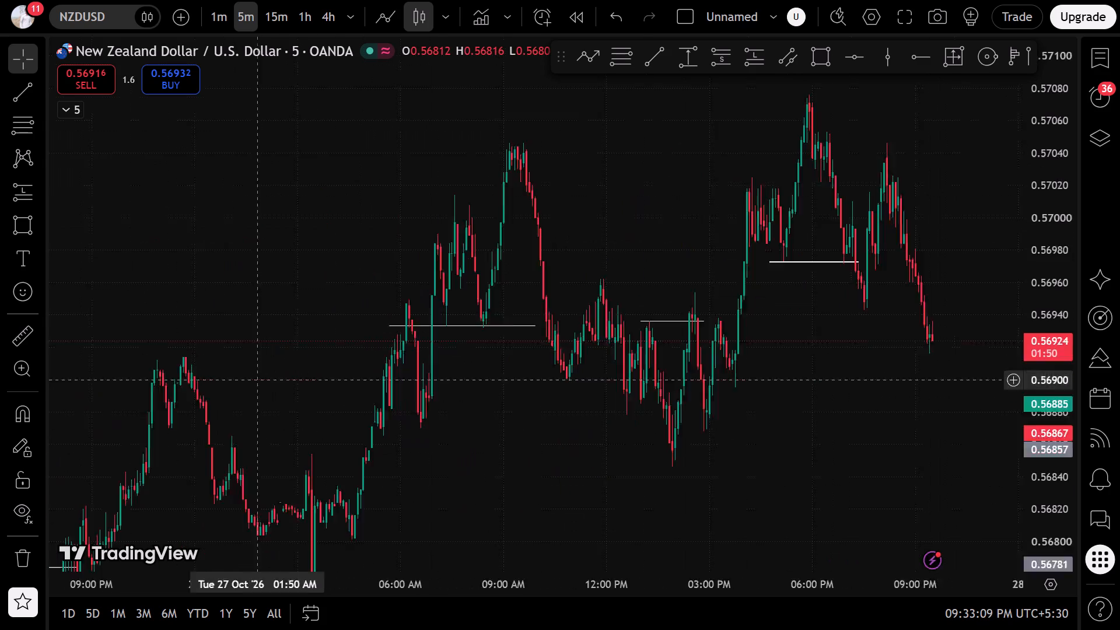
pyautogui.moveTo(439, 251); pyautogui.dragTo(582, 194)
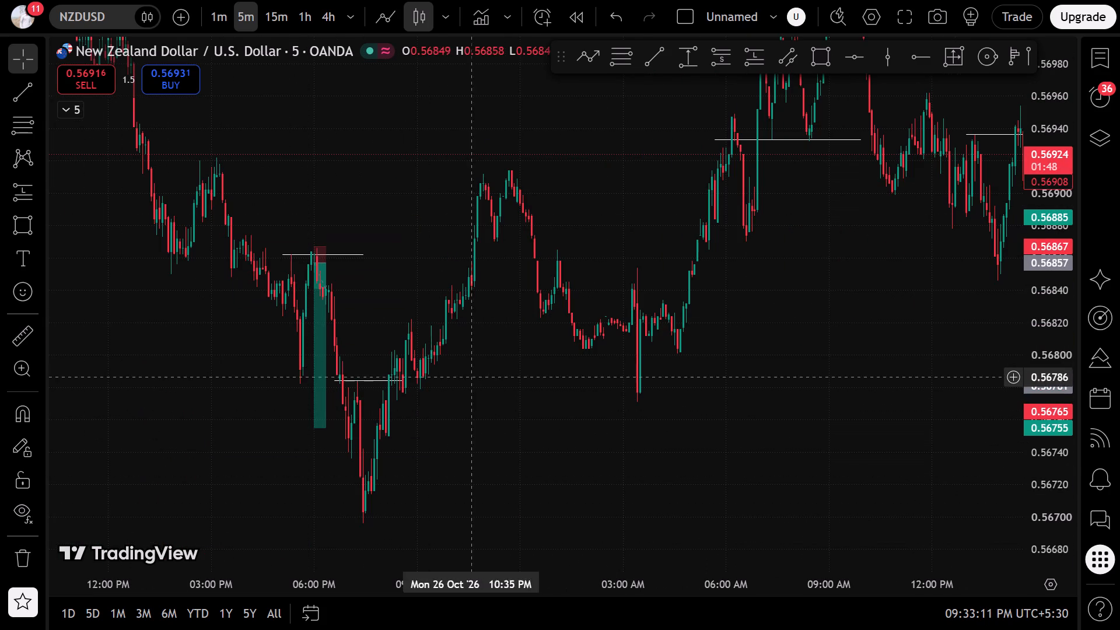
pyautogui.moveTo(521, 330); pyautogui.dragTo(860, 501)
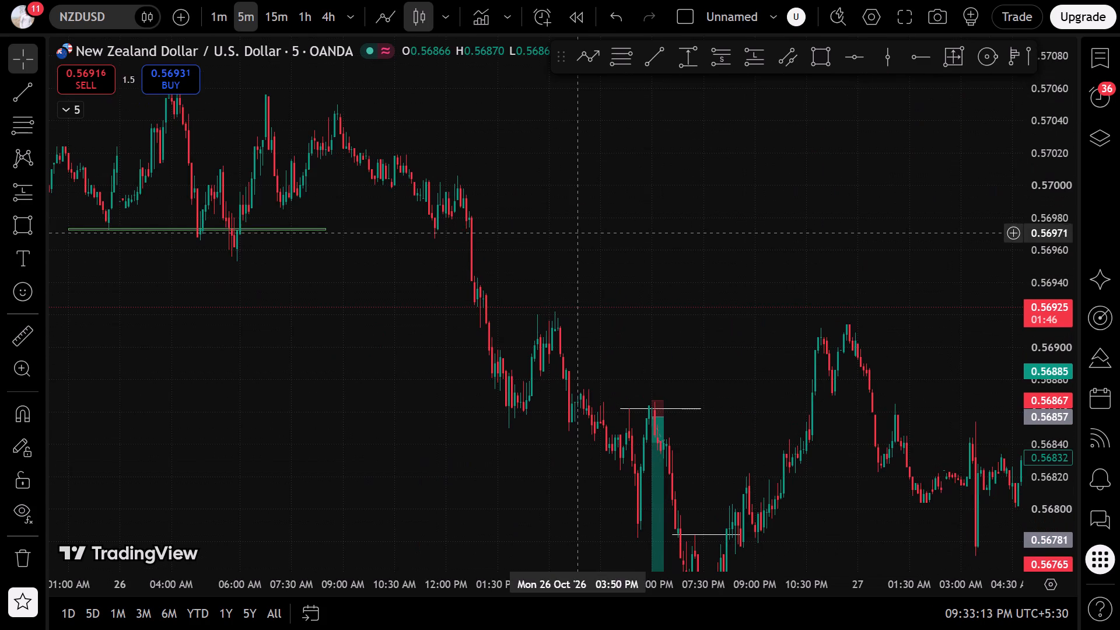
pyautogui.click(615, 183)
pyautogui.moveTo(615, 183); pyautogui.dragTo(853, 297)
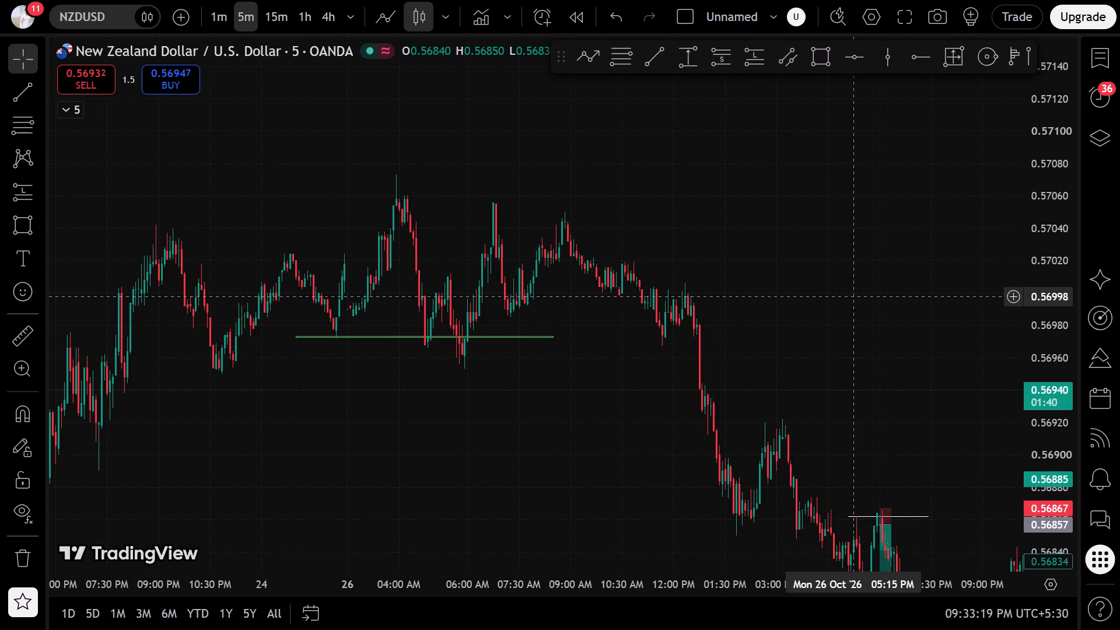
pyautogui.scroll(-4, 830, 313)
pyautogui.moveTo(520, 455); pyautogui.dragTo(702, 296)
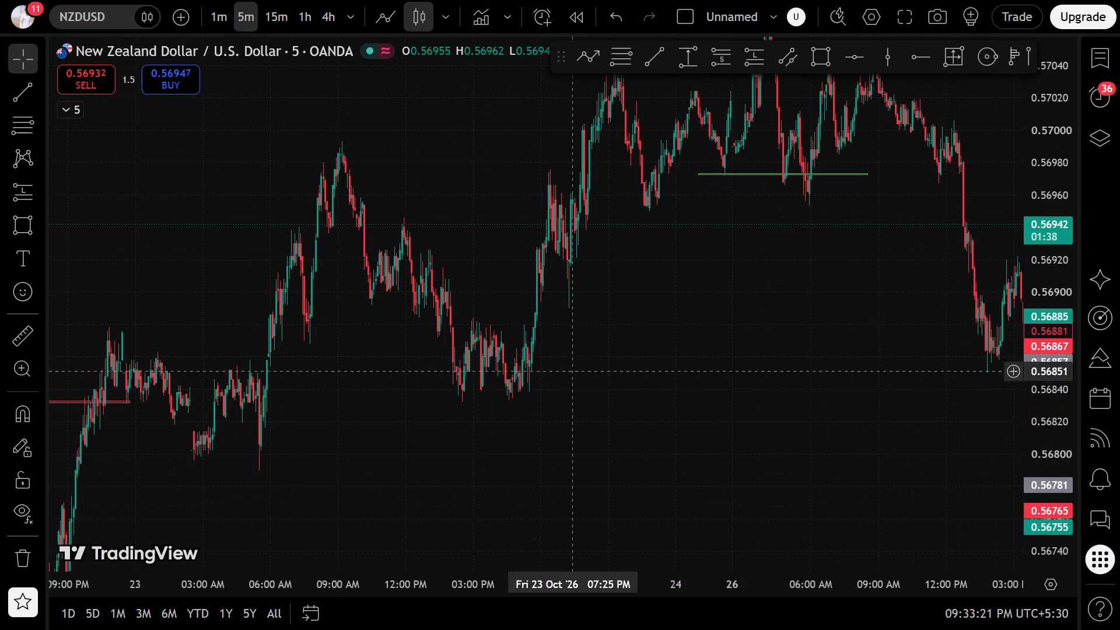
# Examine NZDUSD 5-minute price action from 23 October through the marked level of early 26 October.
pyautogui.moveTo(358, 462); pyautogui.dragTo(646, 376)
pyautogui.scroll(5, 606, 381)
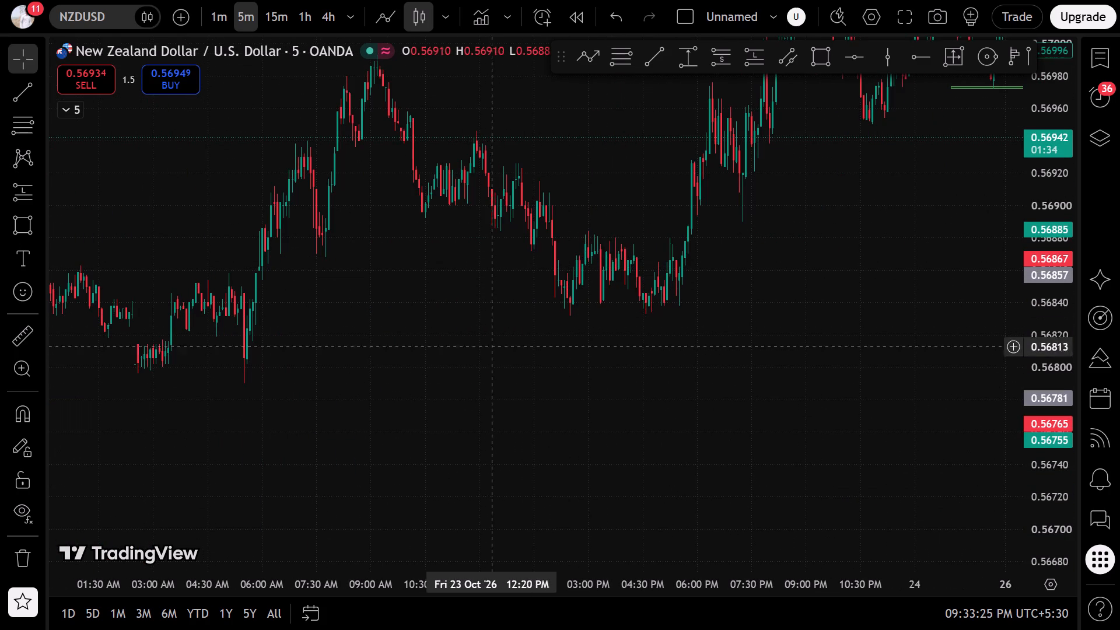
pyautogui.moveTo(488, 411); pyautogui.dragTo(666, 386)
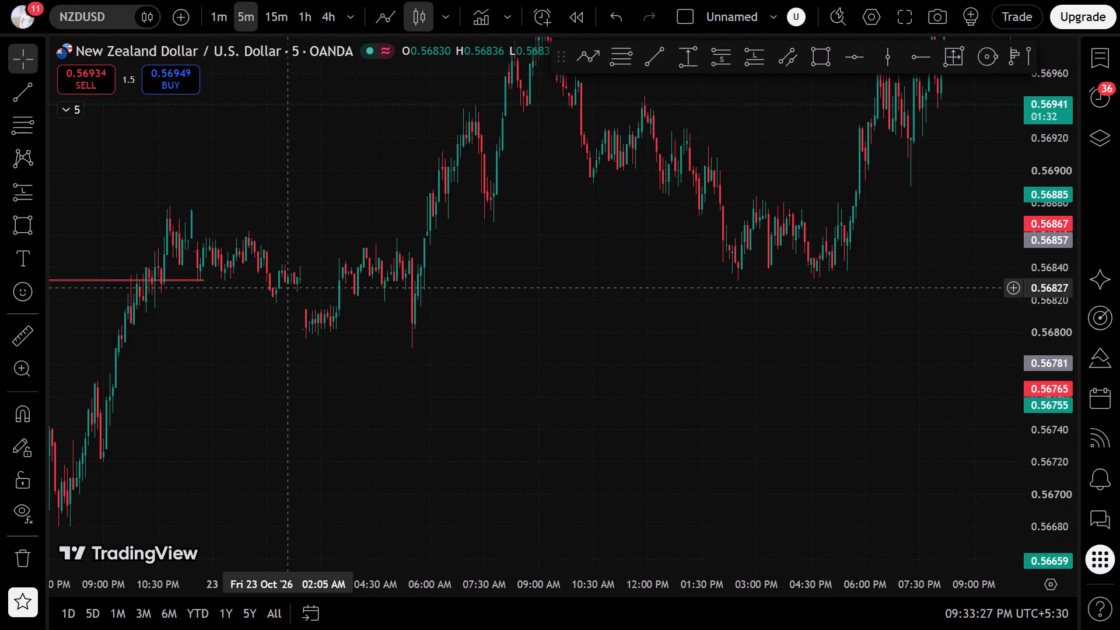
pyautogui.moveTo(524, 307); pyautogui.dragTo(499, 346)
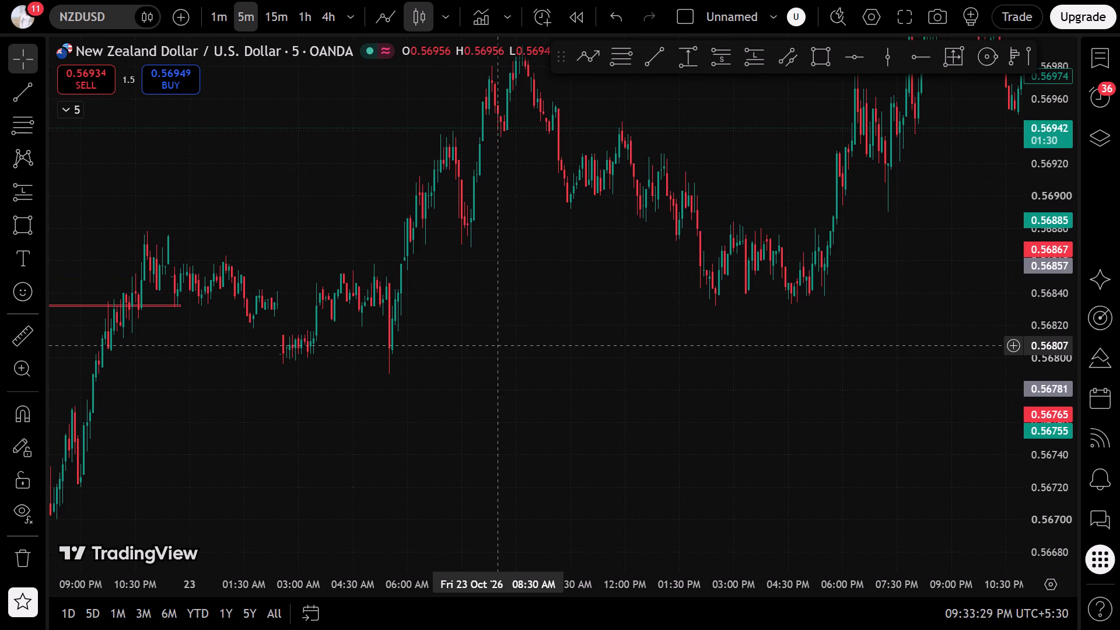
pyautogui.moveTo(505, 318); pyautogui.dragTo(484, 423)
pyautogui.moveTo(495, 330); pyautogui.dragTo(397, 439)
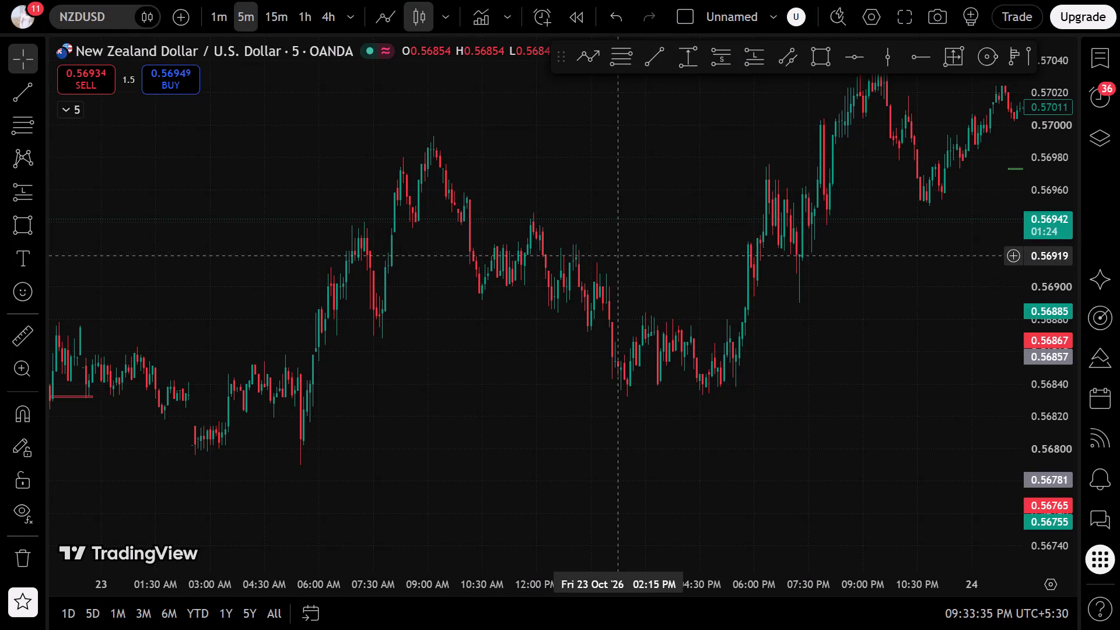
pyautogui.scroll(4, 627, 242)
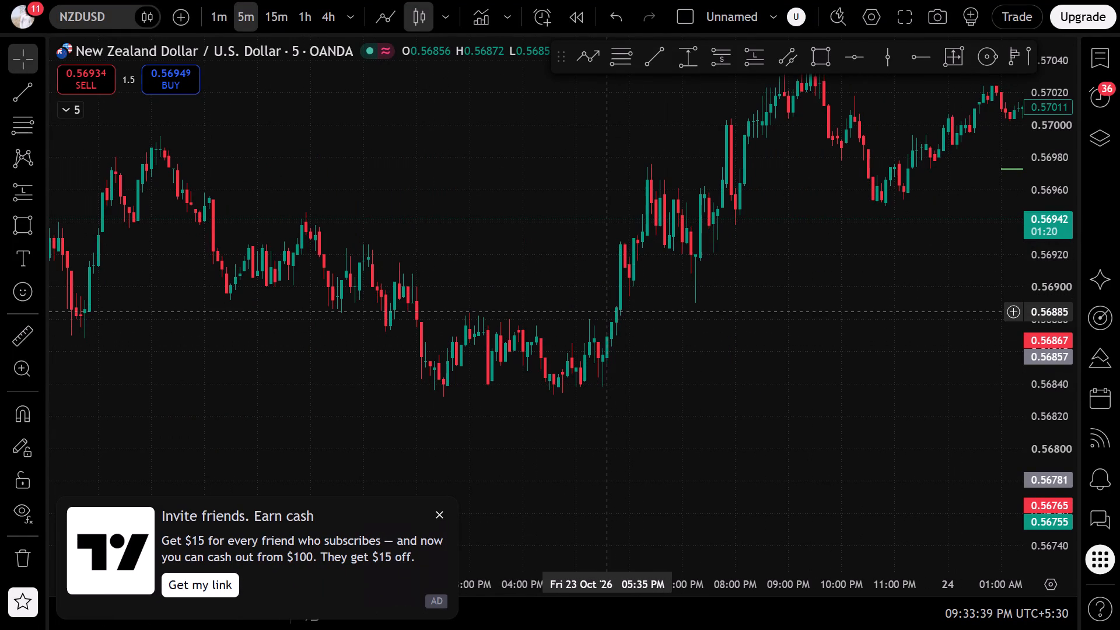
pyautogui.click(658, 320)
pyautogui.click(658, 320)
pyautogui.moveTo(751, 341); pyautogui.dragTo(531, 385)
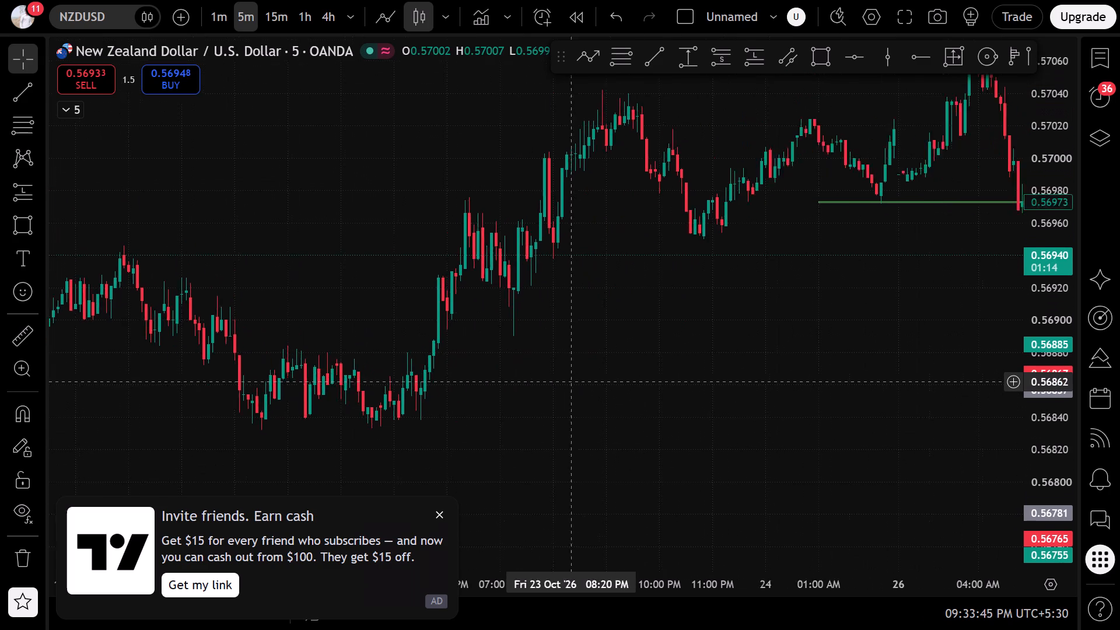
pyautogui.moveTo(531, 385); pyautogui.dragTo(516, 388)
pyautogui.click(526, 359)
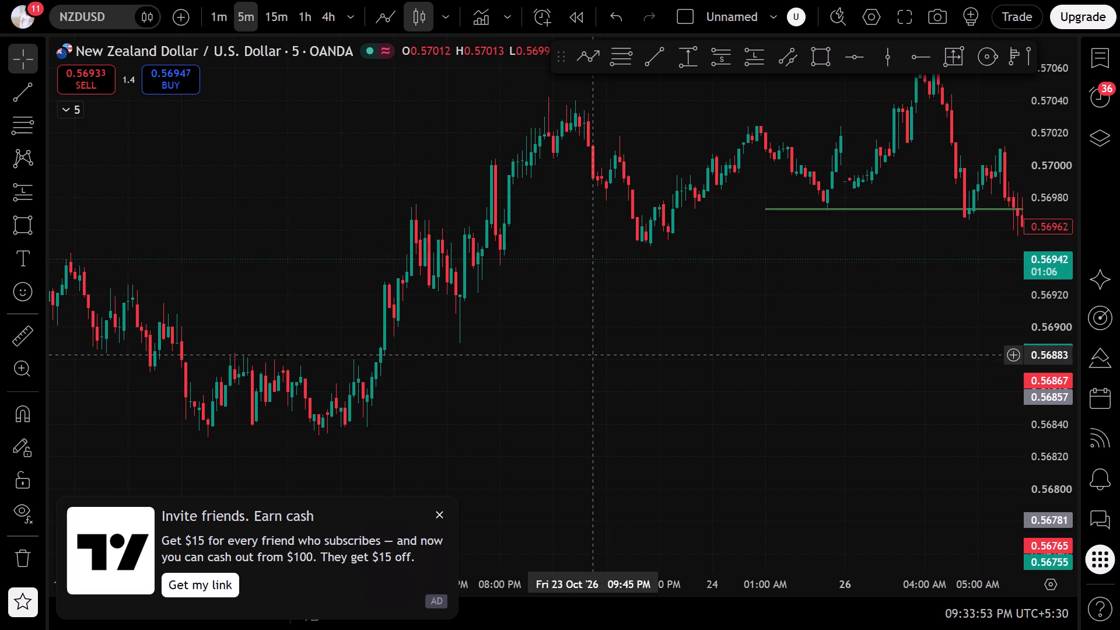
pyautogui.moveTo(586, 296); pyautogui.dragTo(468, 351)
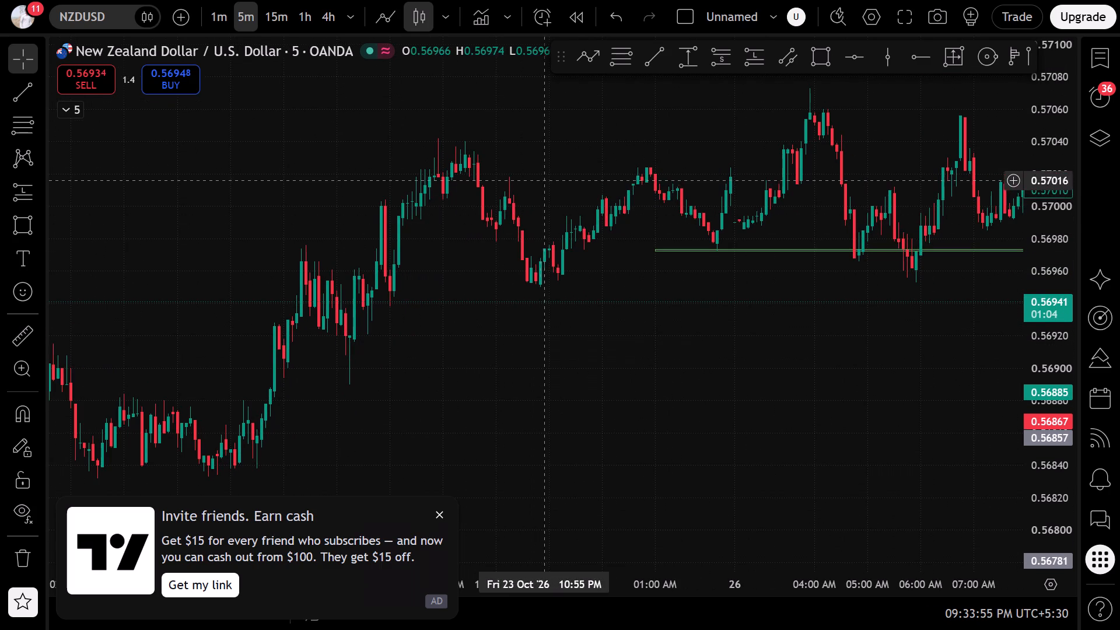
pyautogui.click(595, 242)
pyautogui.scroll(2, 595, 242)
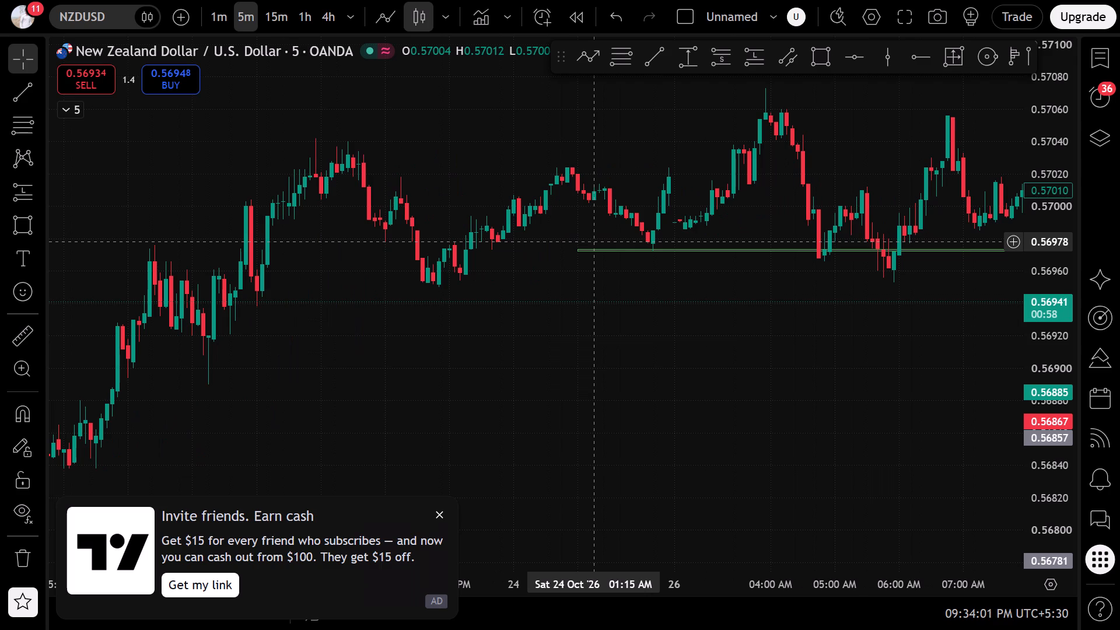
pyautogui.scroll(-1, 595, 242)
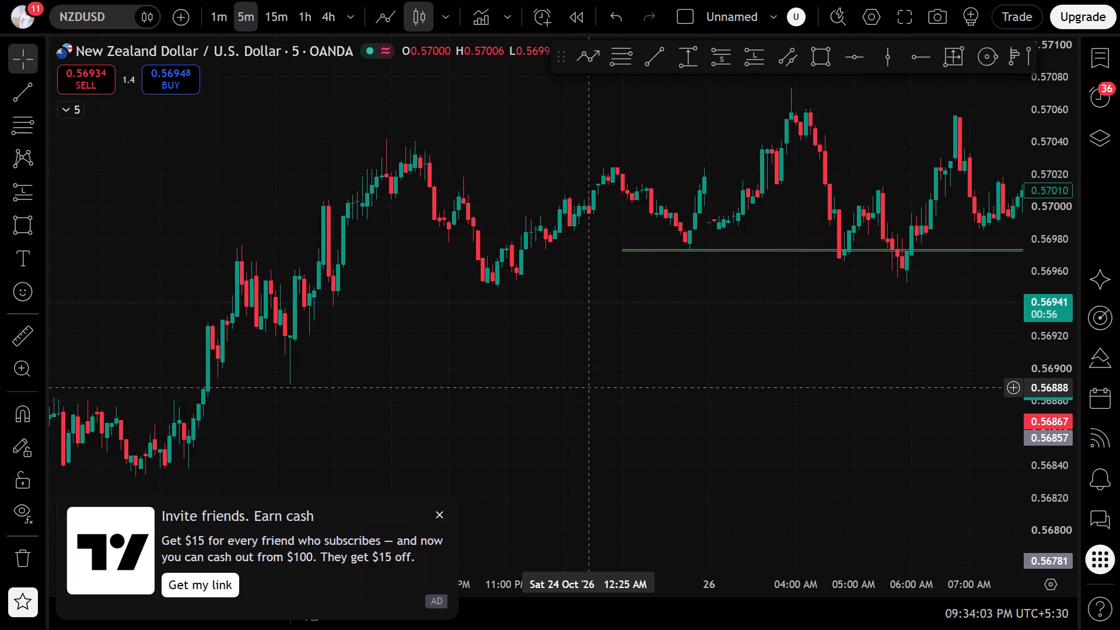
# Draw a flat rectangle as a level at about 0.56979, spanning about 09:50 PM to 11:15 PM on 23 October.
pyautogui.moveTo(586, 393); pyautogui.dragTo(532, 440)
pyautogui.moveTo(1056, 450); pyautogui.dragTo(953, 223)
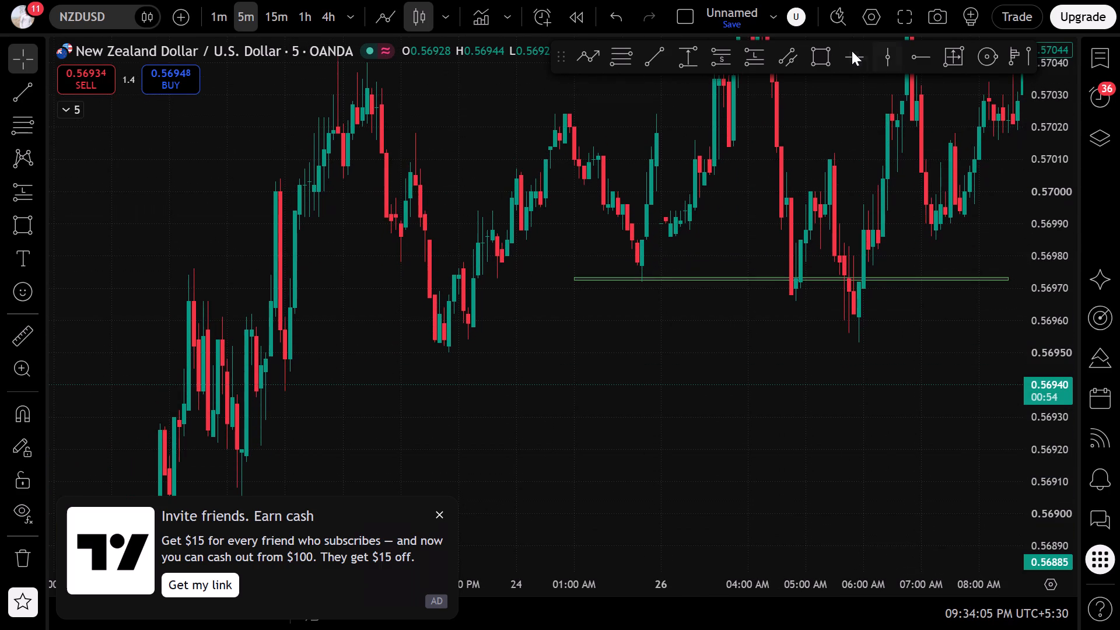
pyautogui.click(808, 54)
pyautogui.scroll(1, 439, 276)
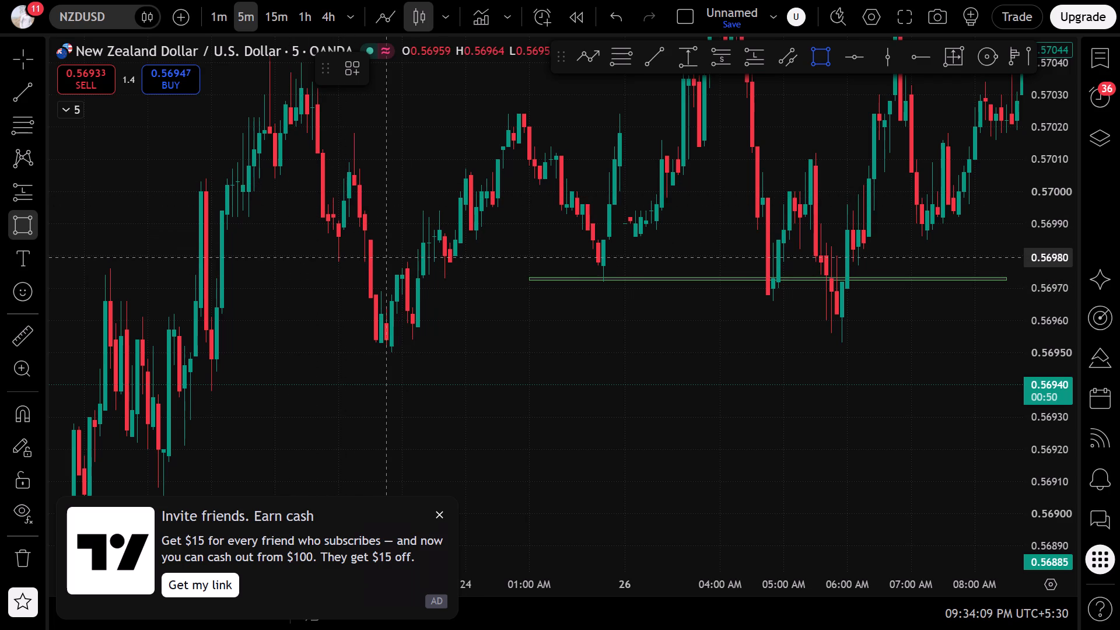
pyautogui.moveTo(1045, 341); pyautogui.dragTo(1057, 464)
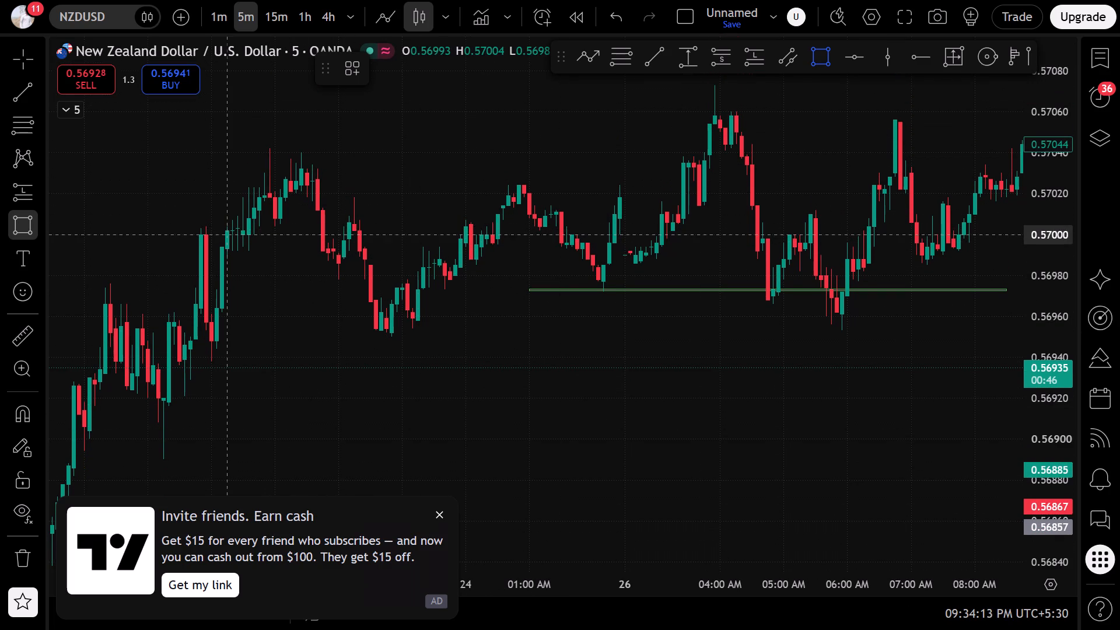
pyautogui.click(327, 278)
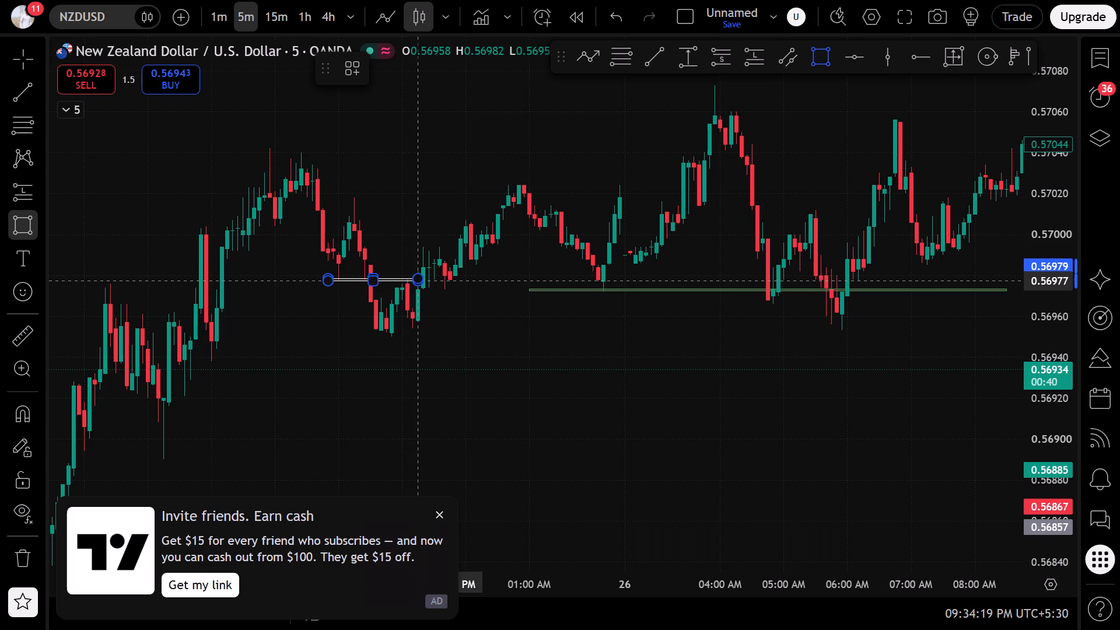
pyautogui.click(421, 279)
pyautogui.click(355, 331)
pyautogui.scroll(-4, 453, 387)
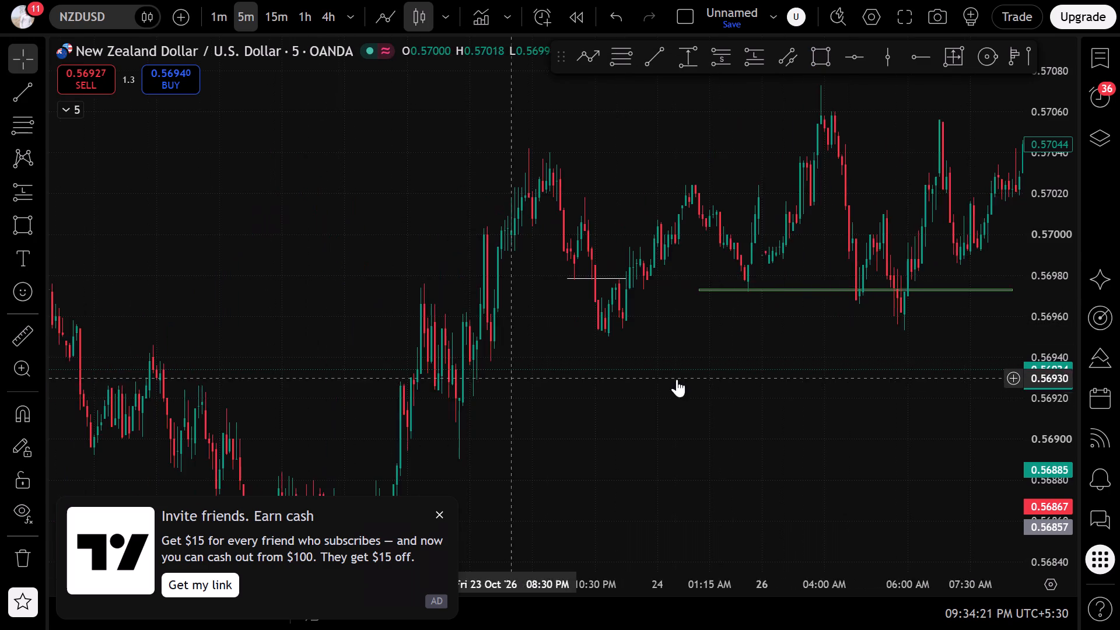
# Examine NZDUSD price action from the 26 October decline and short position through the 27 October morning levels.
pyautogui.moveTo(741, 383); pyautogui.dragTo(400, 397)
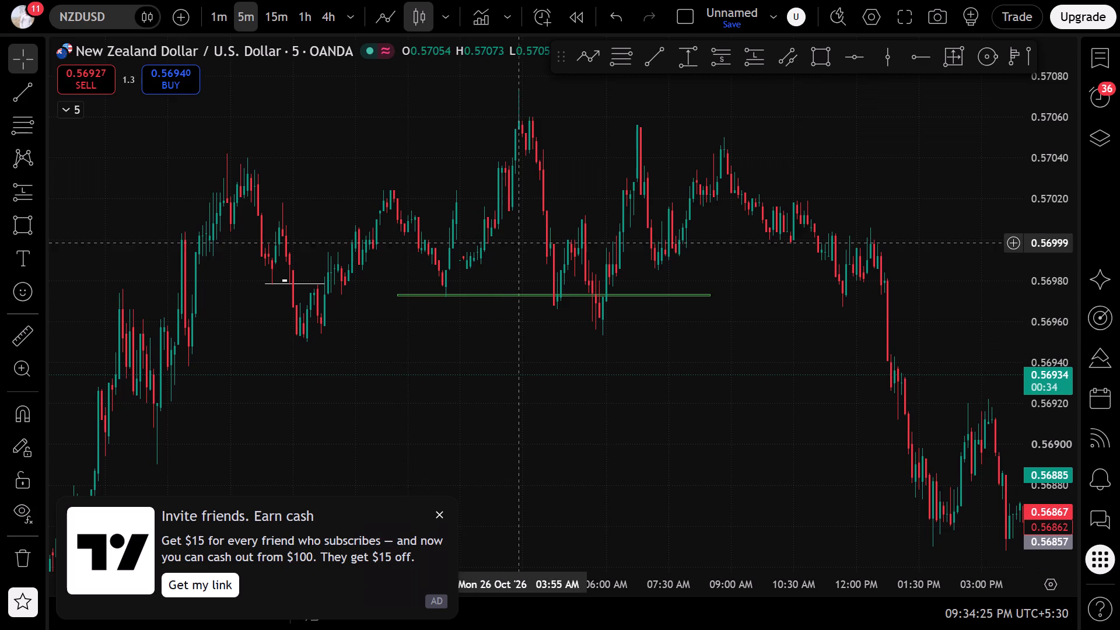
pyautogui.click(628, 269)
pyautogui.scroll(2, 804, 394)
pyautogui.moveTo(756, 367); pyautogui.dragTo(361, 242)
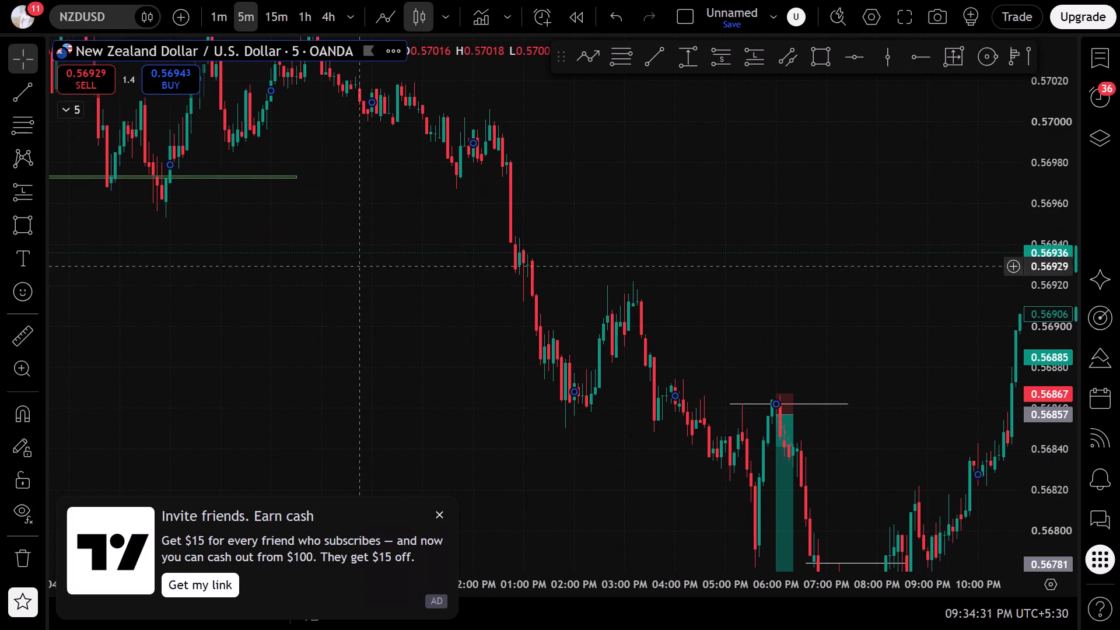
pyautogui.moveTo(542, 441); pyautogui.dragTo(430, 317)
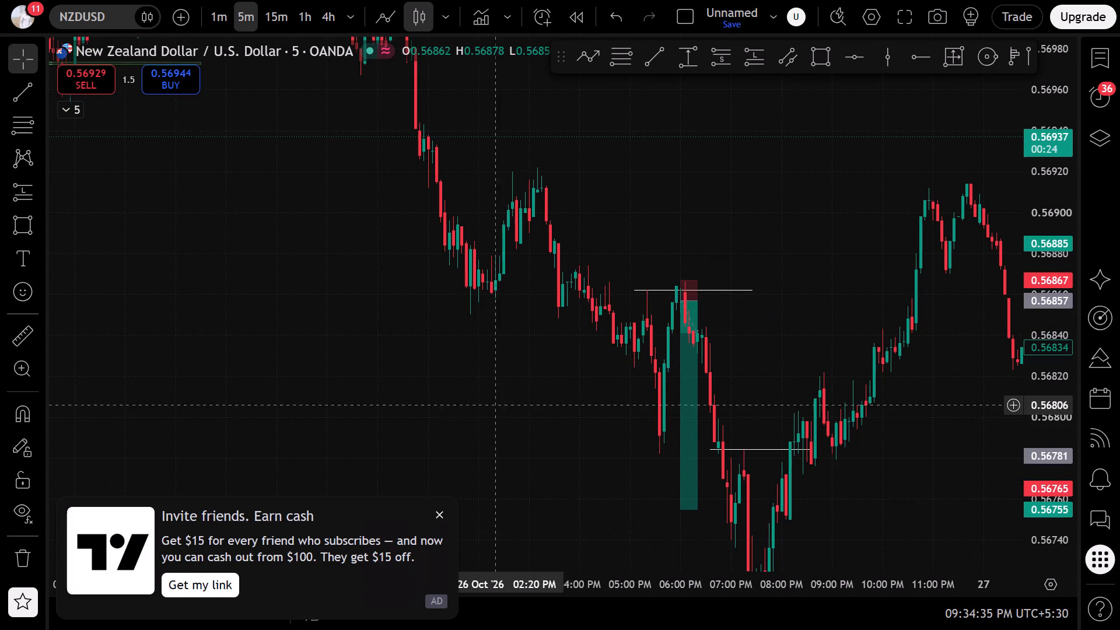
pyautogui.moveTo(476, 388); pyautogui.dragTo(457, 369)
pyautogui.moveTo(453, 367); pyautogui.dragTo(271, 198)
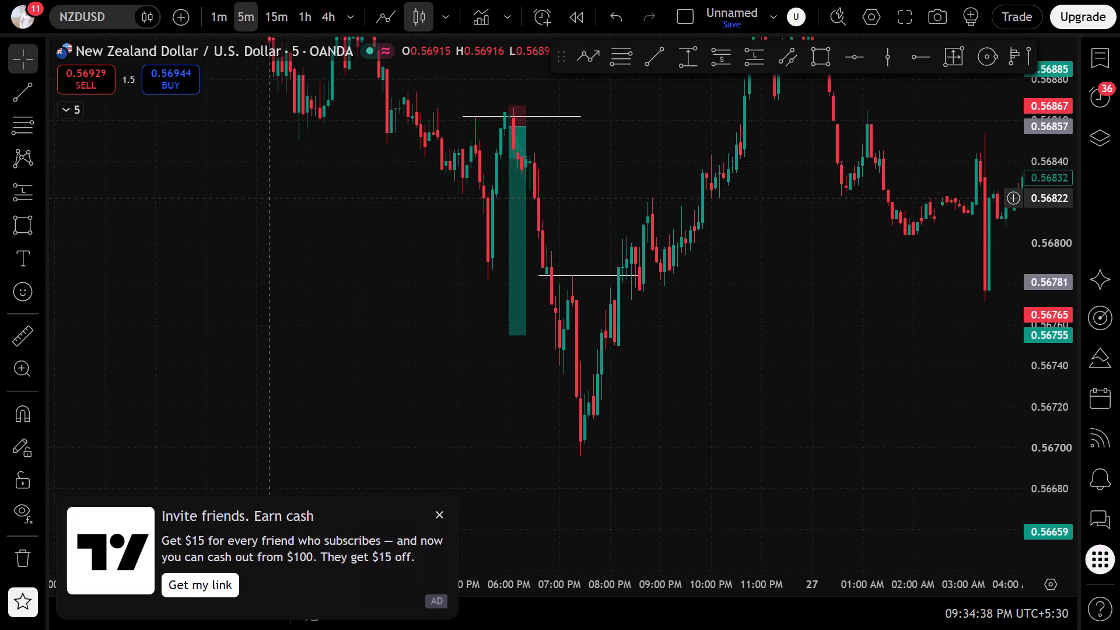
pyautogui.moveTo(271, 198); pyautogui.dragTo(687, 560)
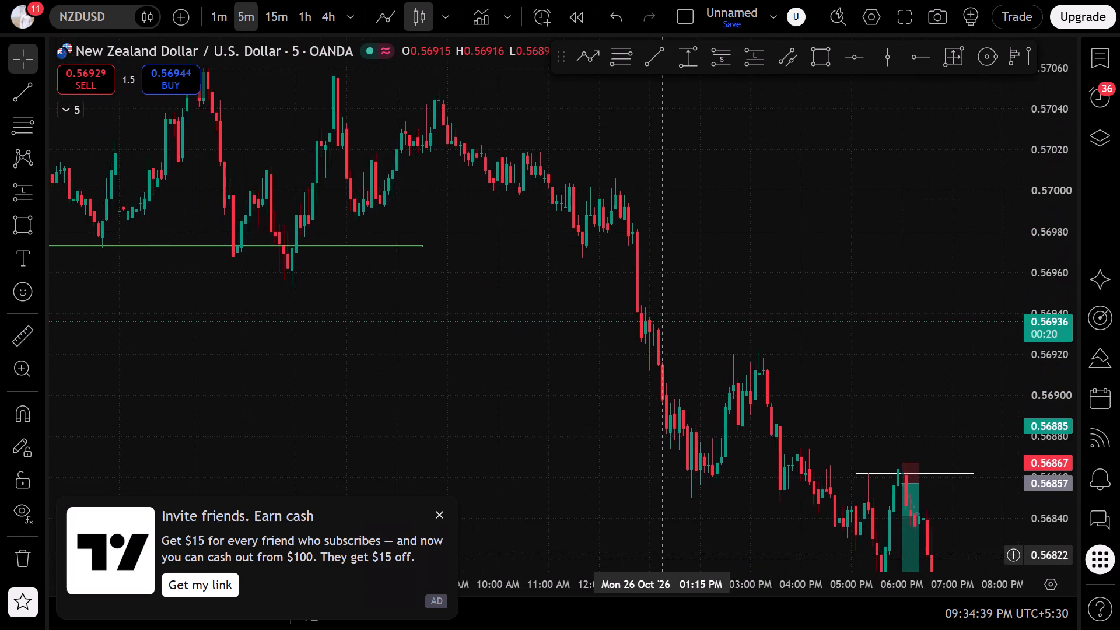
pyautogui.moveTo(687, 560); pyautogui.dragTo(228, 298)
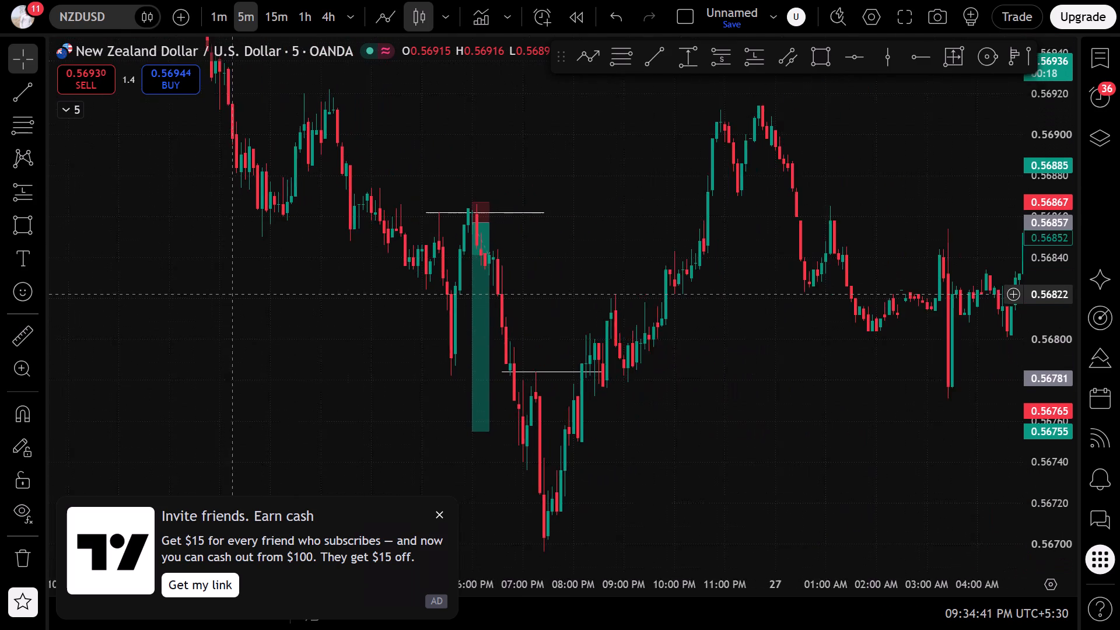
pyautogui.moveTo(228, 298); pyautogui.dragTo(18, 309)
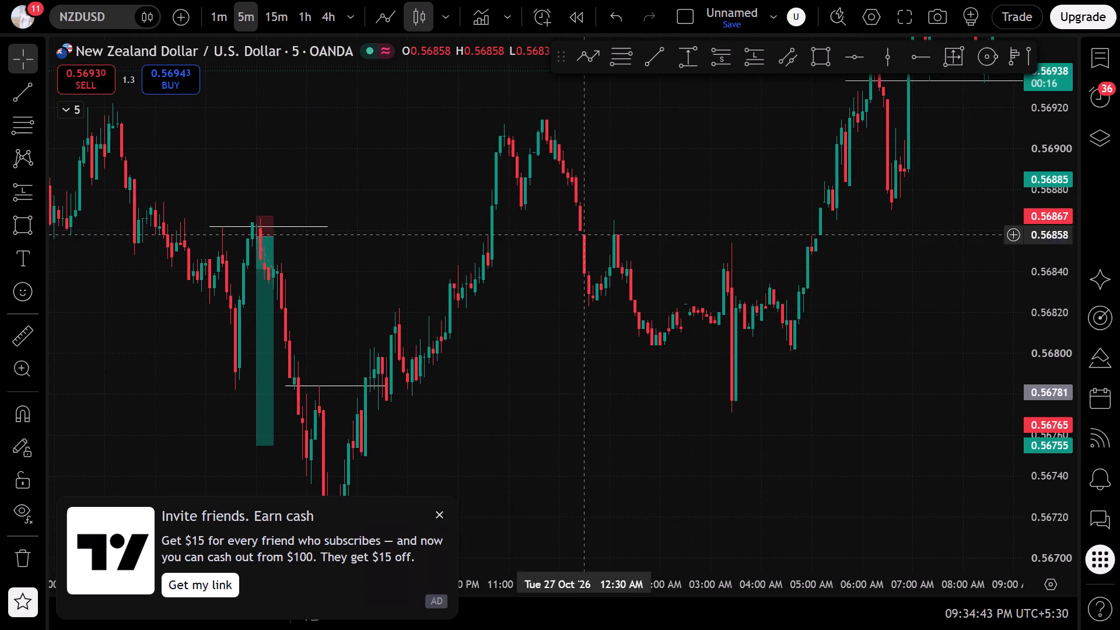
pyautogui.moveTo(677, 229); pyautogui.dragTo(413, 359)
# Dismiss the invite-friends promotion covering the chart.
pyautogui.click(812, 55)
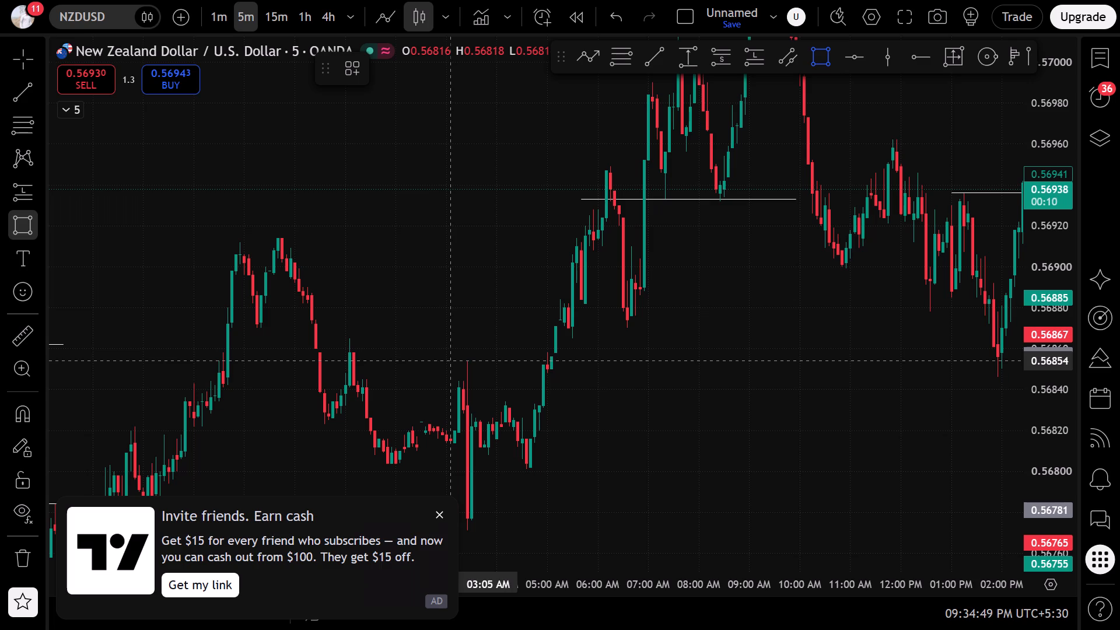
pyautogui.click(438, 514)
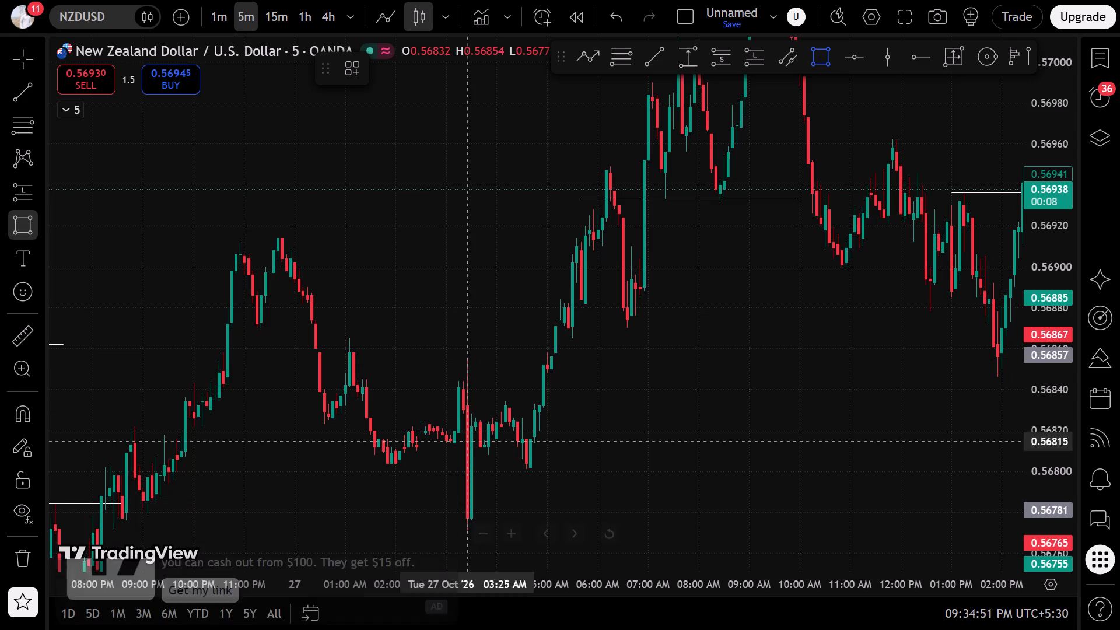
pyautogui.click(1, 48)
# Return to the latest 27 October candles and switch NZDUSD to the 1-minute chart with its view reset.
pyautogui.moveTo(637, 293); pyautogui.dragTo(305, 383)
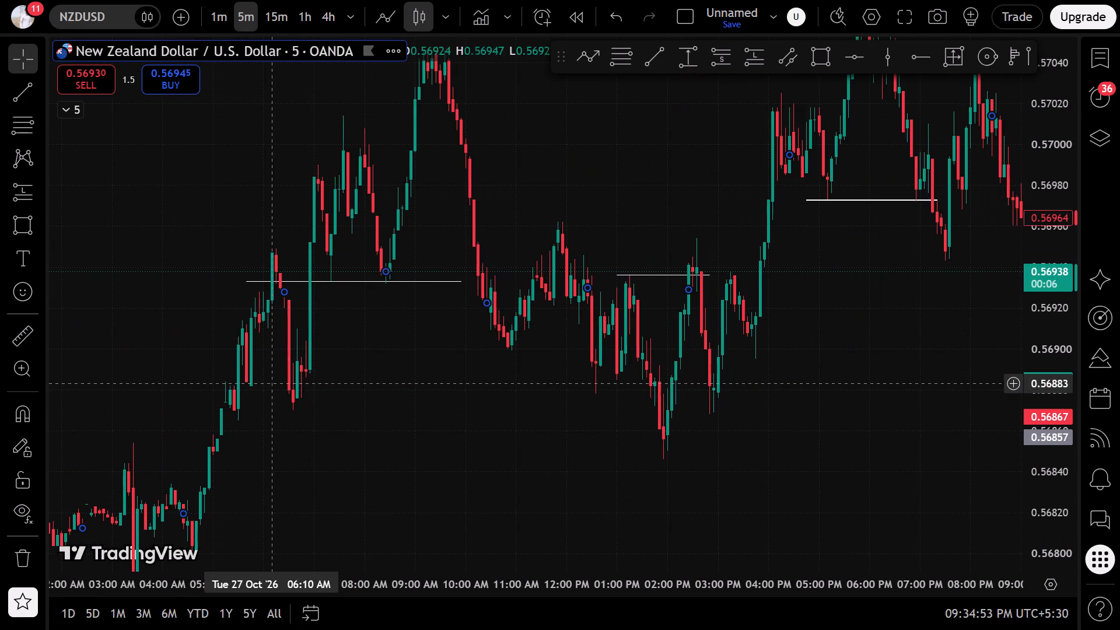
pyautogui.moveTo(326, 399); pyautogui.dragTo(335, 405)
pyautogui.moveTo(607, 156); pyautogui.dragTo(597, 222)
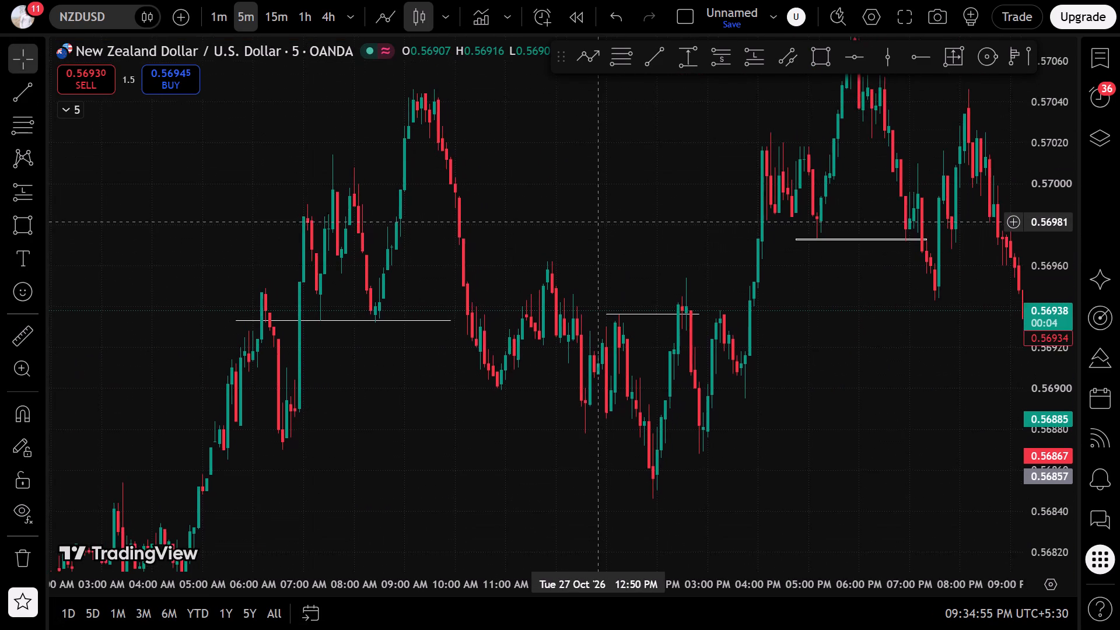
pyautogui.moveTo(597, 222); pyautogui.dragTo(306, 275)
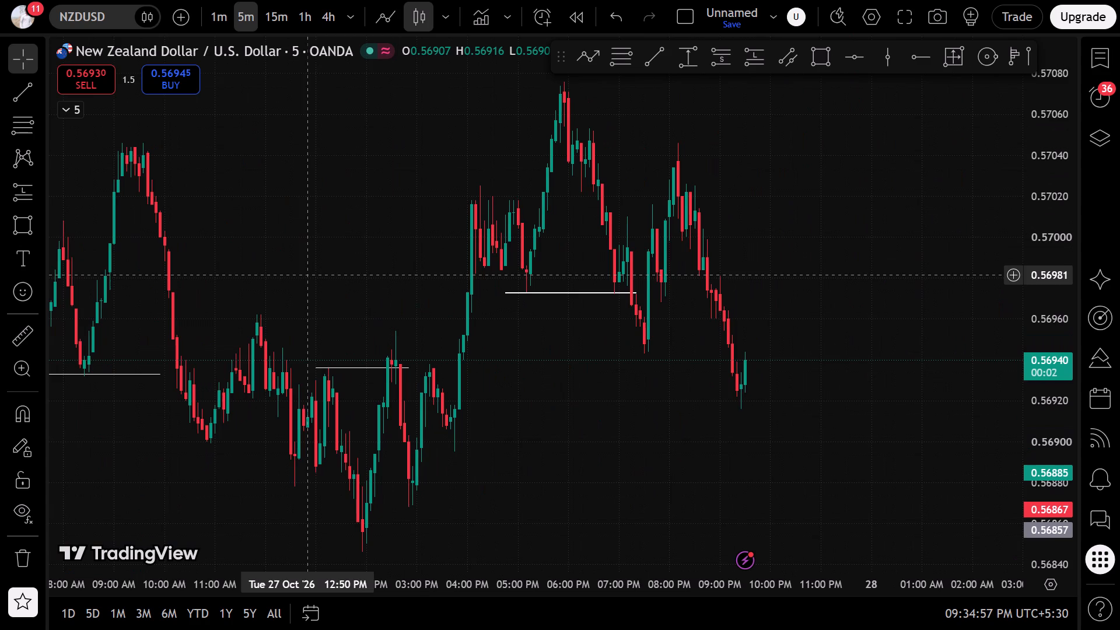
pyautogui.moveTo(306, 275); pyautogui.dragTo(310, 268)
pyautogui.click(220, 29)
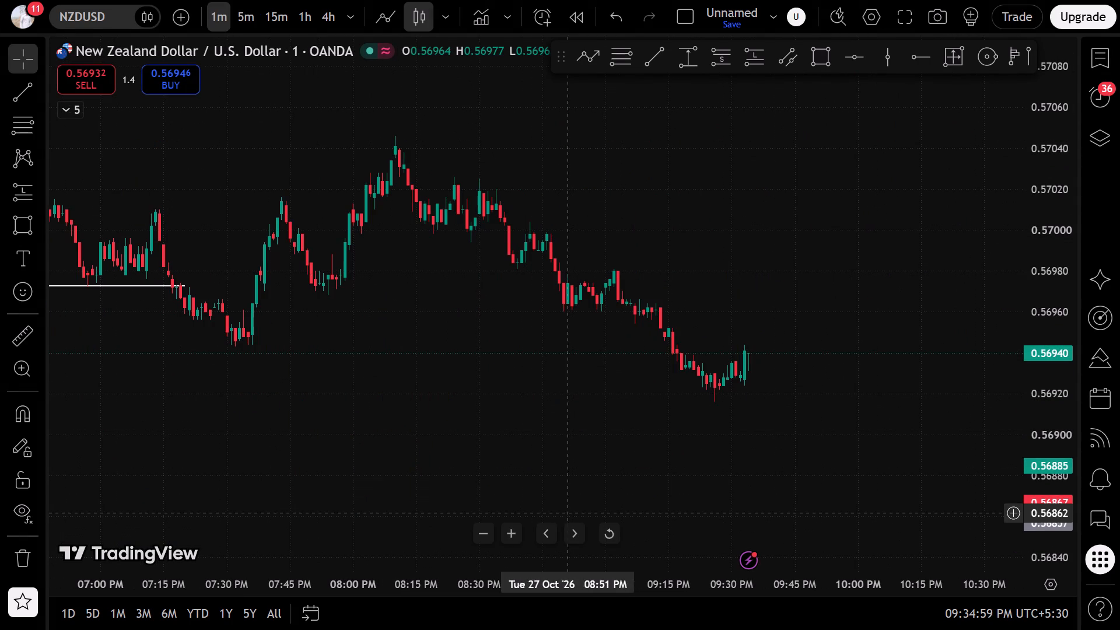
pyautogui.click(607, 533)
pyautogui.scroll(-6, 532, 433)
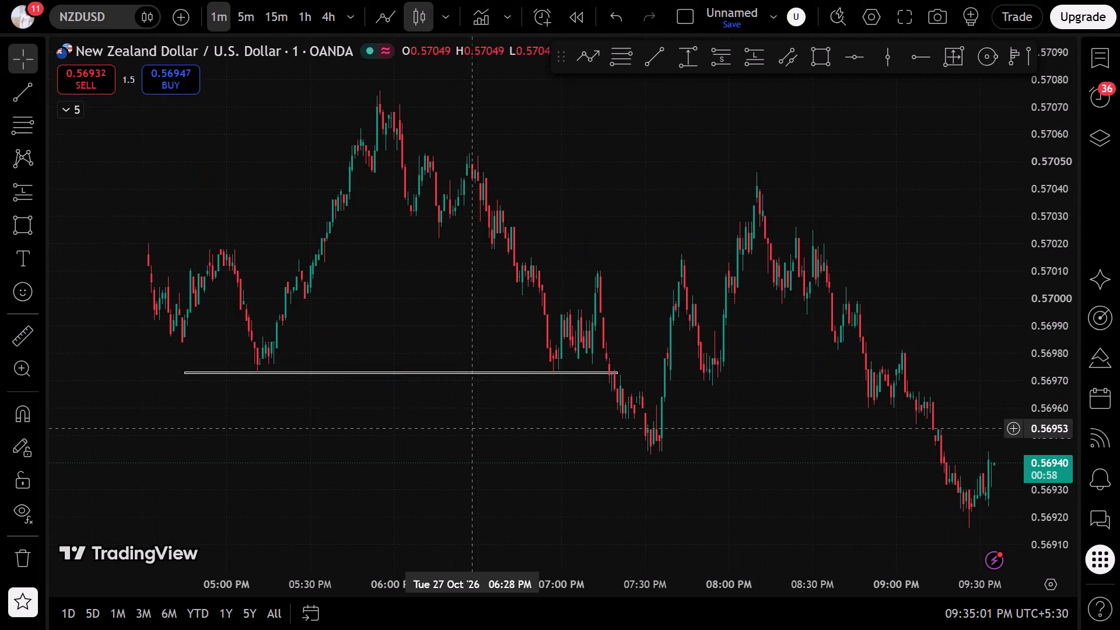
# Flatten the level rectangle at about 0.56973, spanning 04:45 PM to 07:20 PM on 27 October, into a thin line by adjusting its edge.
pyautogui.moveTo(460, 428); pyautogui.dragTo(718, 433)
pyautogui.scroll(7, 643, 394)
pyautogui.moveTo(192, 289); pyautogui.dragTo(534, 256)
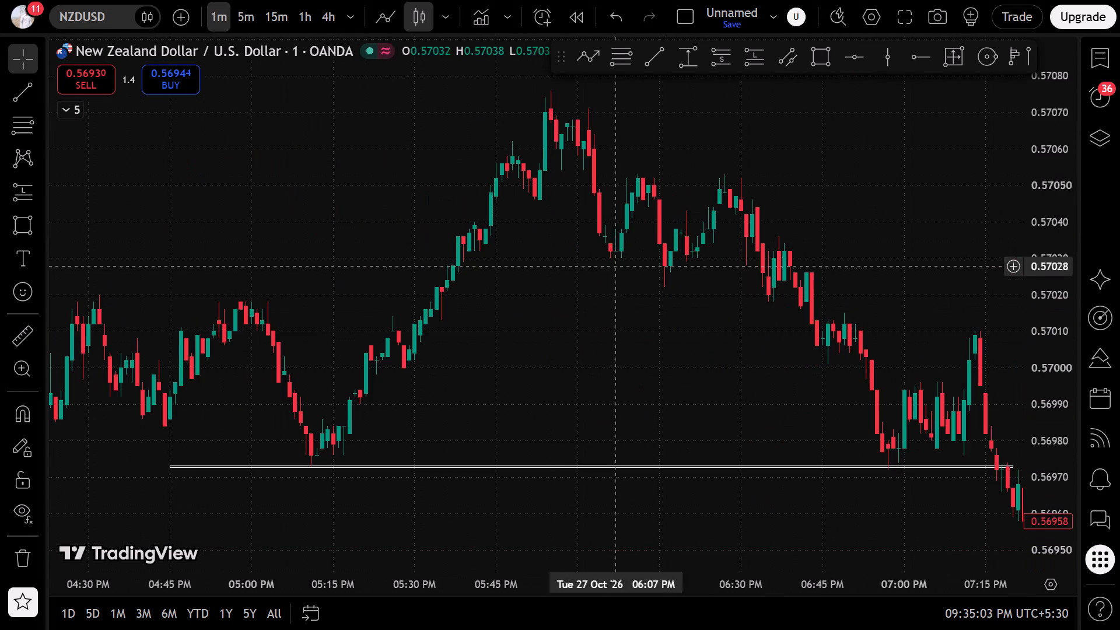
pyautogui.moveTo(1027, 478); pyautogui.dragTo(891, 242)
pyautogui.moveTo(584, 390); pyautogui.dragTo(637, 75)
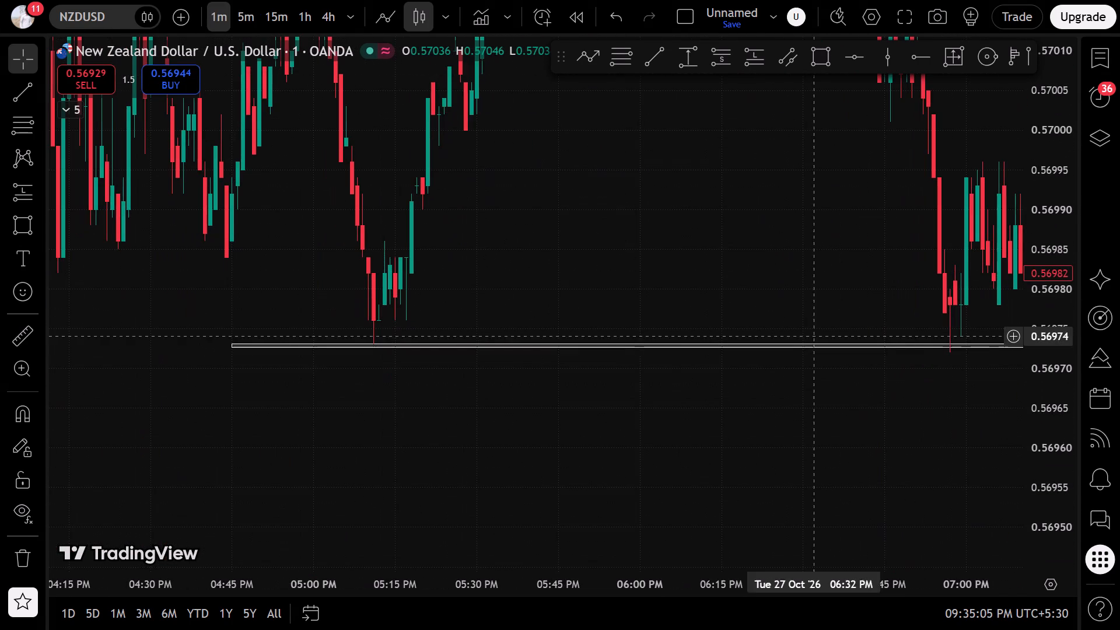
pyautogui.click(787, 345)
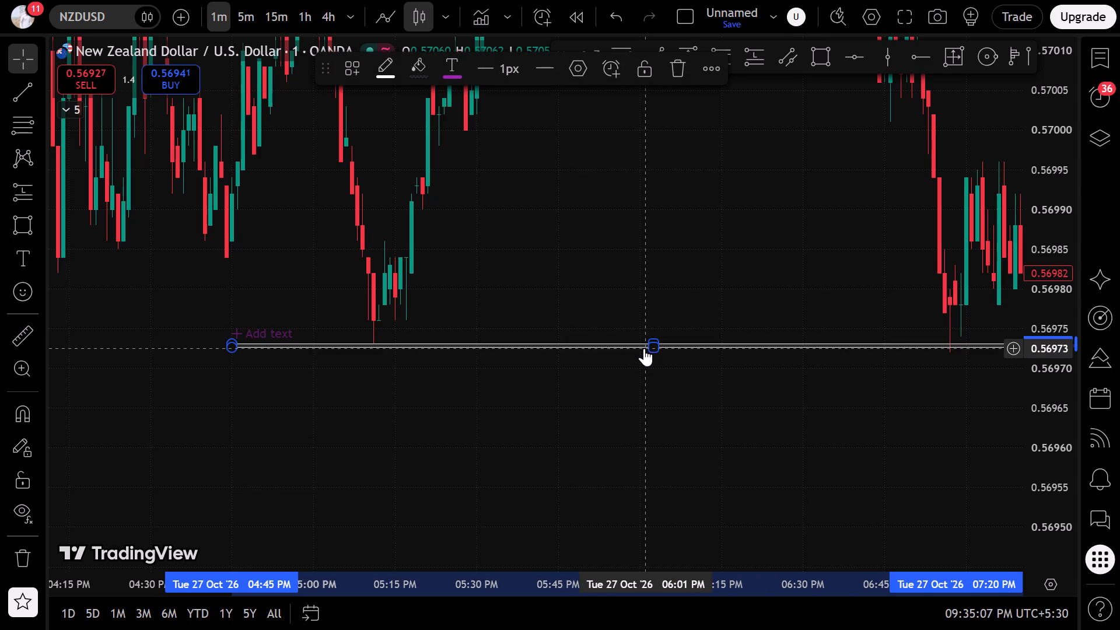
pyautogui.click(644, 348)
pyautogui.click(650, 345)
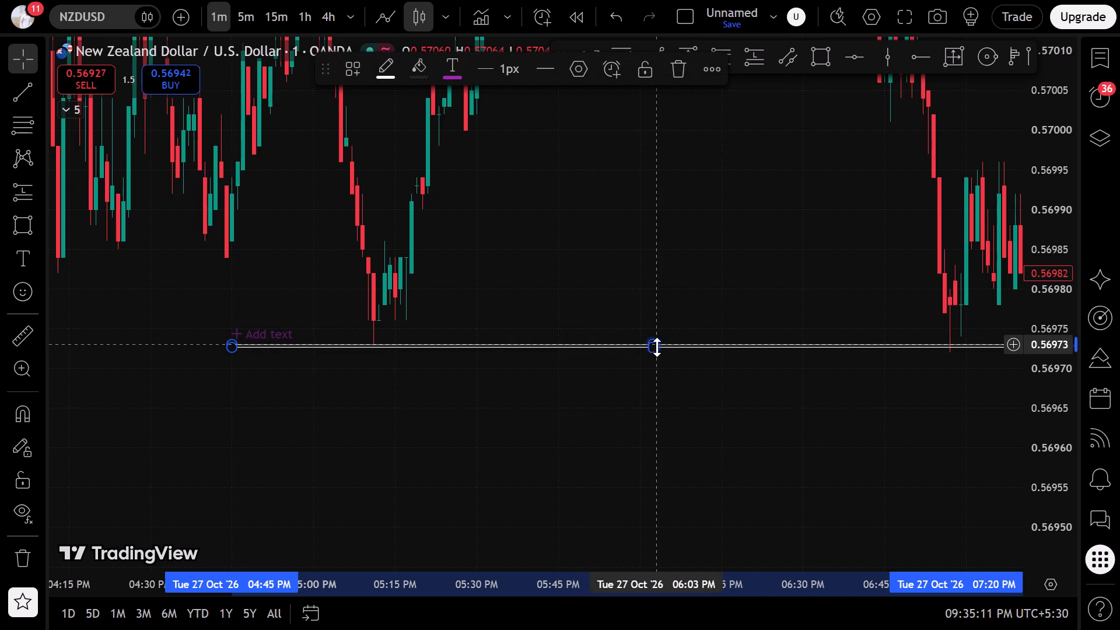
pyautogui.moveTo(657, 348); pyautogui.dragTo(659, 342)
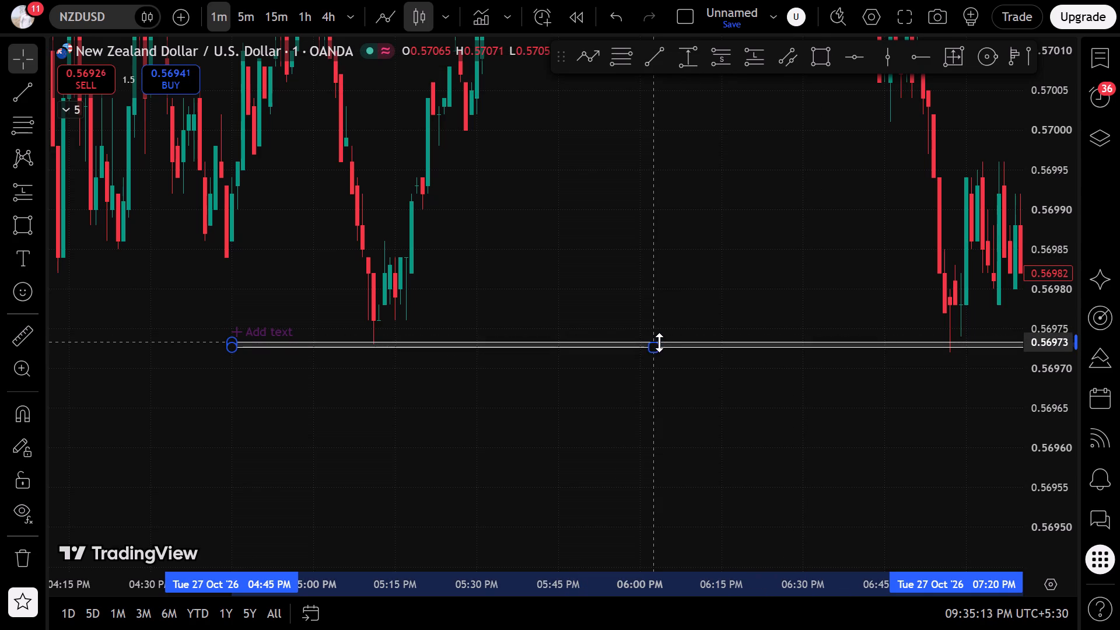
pyautogui.moveTo(659, 342); pyautogui.dragTo(667, 344)
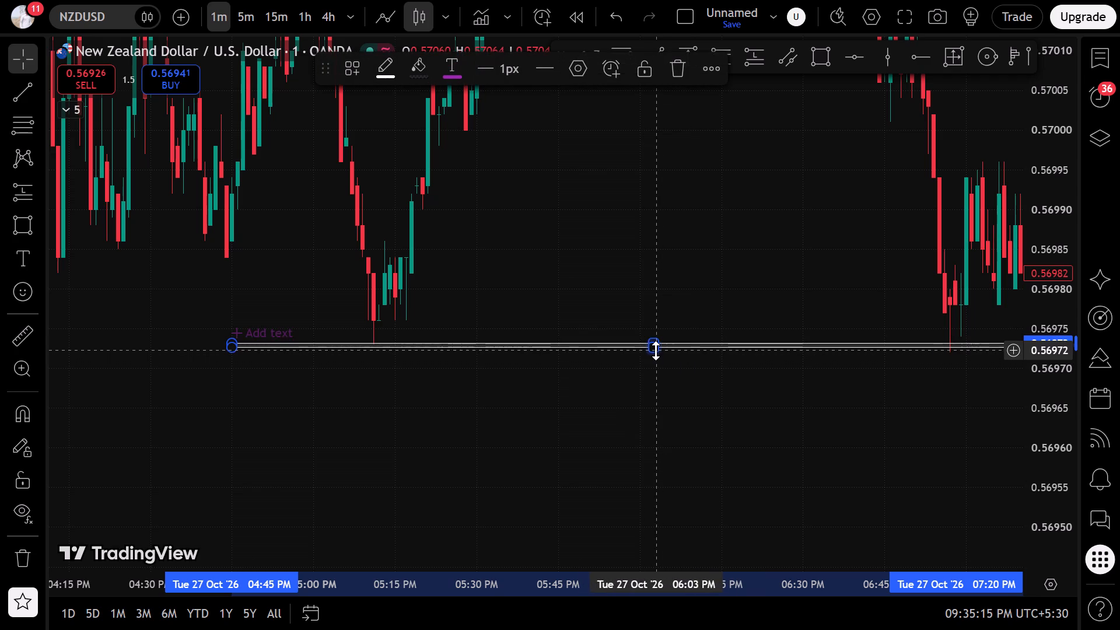
pyautogui.moveTo(656, 351); pyautogui.dragTo(682, 343)
pyautogui.click(683, 391)
# Examine NZDUSD price action around the marked 27 October levels, from the evening swings back to the morning.
pyautogui.moveTo(876, 421); pyautogui.dragTo(306, 425)
pyautogui.scroll(-4, 311, 409)
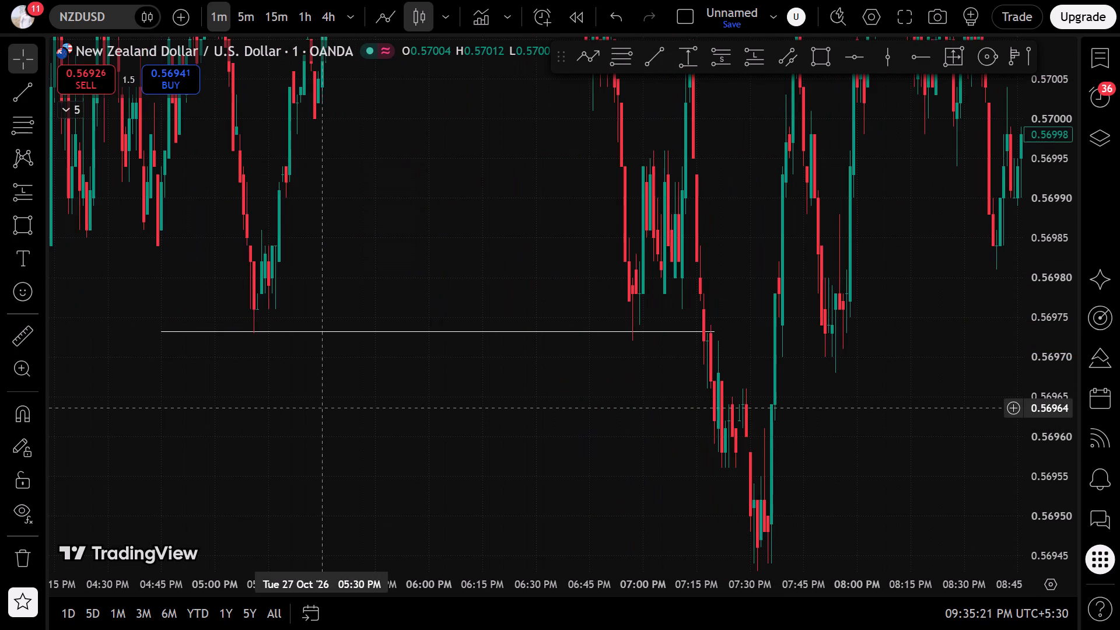
pyautogui.moveTo(786, 295); pyautogui.dragTo(188, 340)
pyautogui.scroll(-7, 762, 265)
pyautogui.moveTo(1054, 128); pyautogui.dragTo(956, 626)
pyautogui.moveTo(99, 409); pyautogui.dragTo(684, 372)
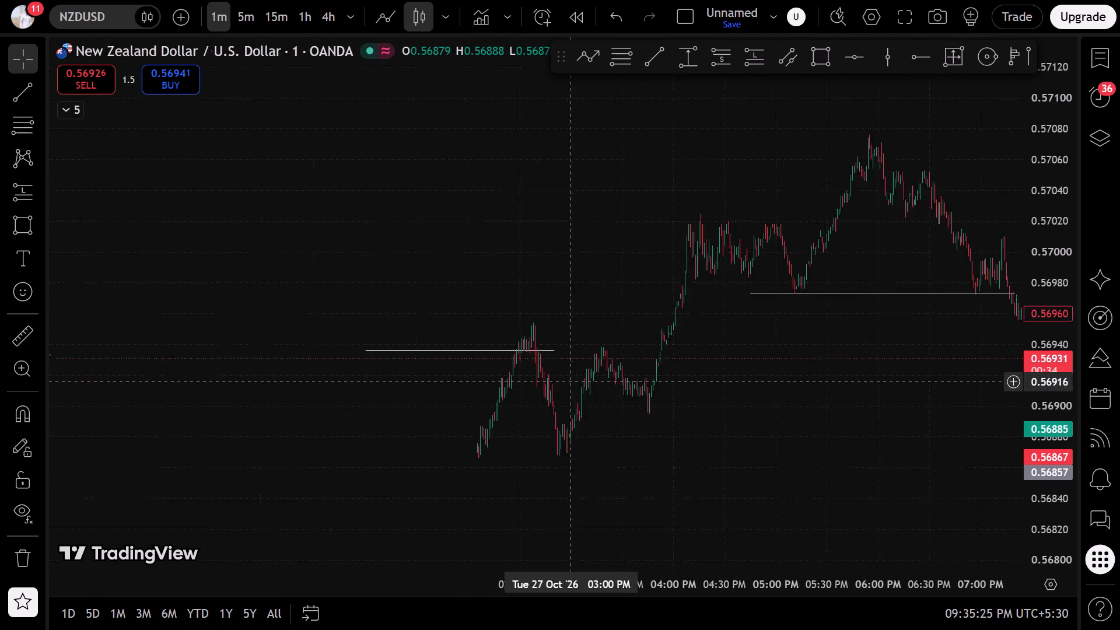
pyautogui.moveTo(684, 372); pyautogui.dragTo(789, 360)
pyautogui.moveTo(1028, 510); pyautogui.dragTo(980, 216)
pyautogui.moveTo(566, 467); pyautogui.dragTo(748, 464)
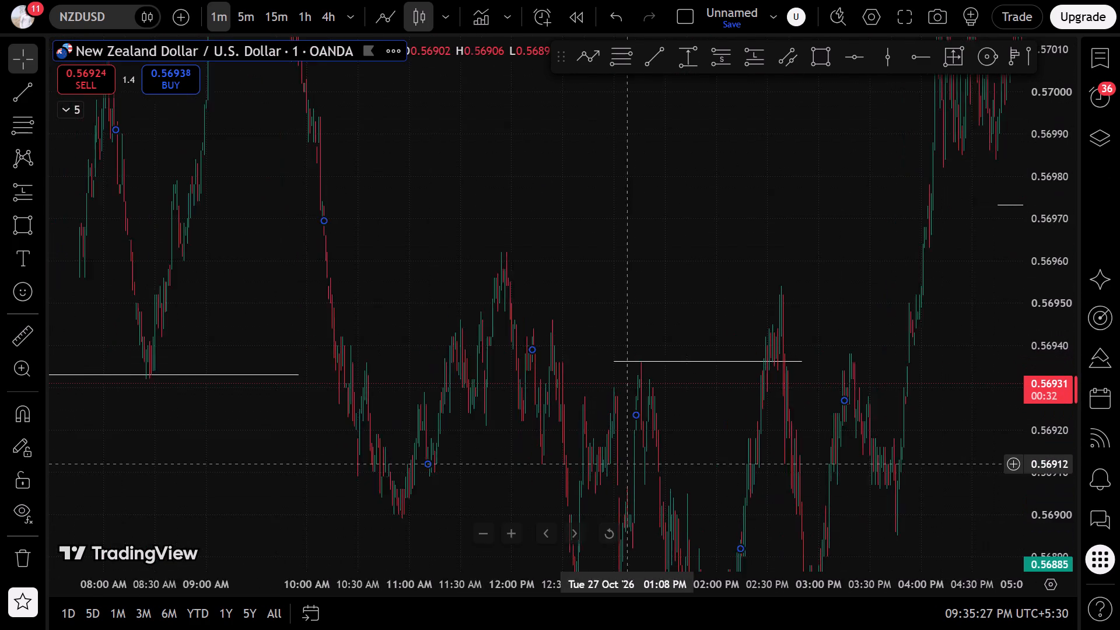
pyautogui.moveTo(748, 464); pyautogui.dragTo(800, 457)
pyautogui.scroll(15, 796, 453)
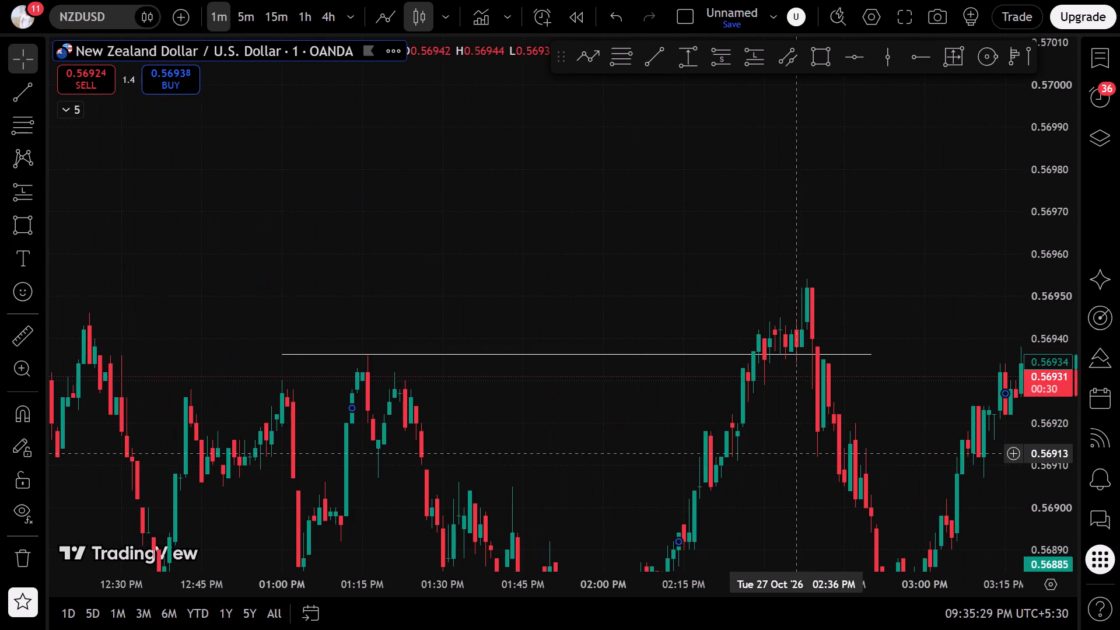
pyautogui.scroll(-5, 692, 415)
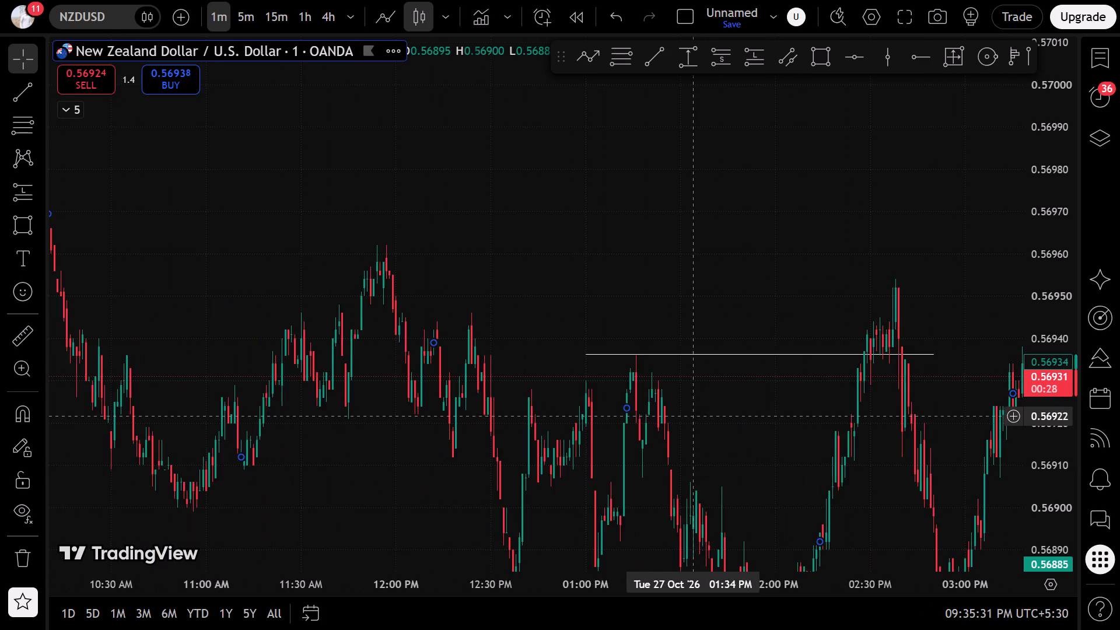
pyautogui.moveTo(702, 425); pyautogui.dragTo(961, 414)
pyautogui.scroll(-2, 762, 341)
pyautogui.moveTo(400, 219); pyautogui.dragTo(400, 235)
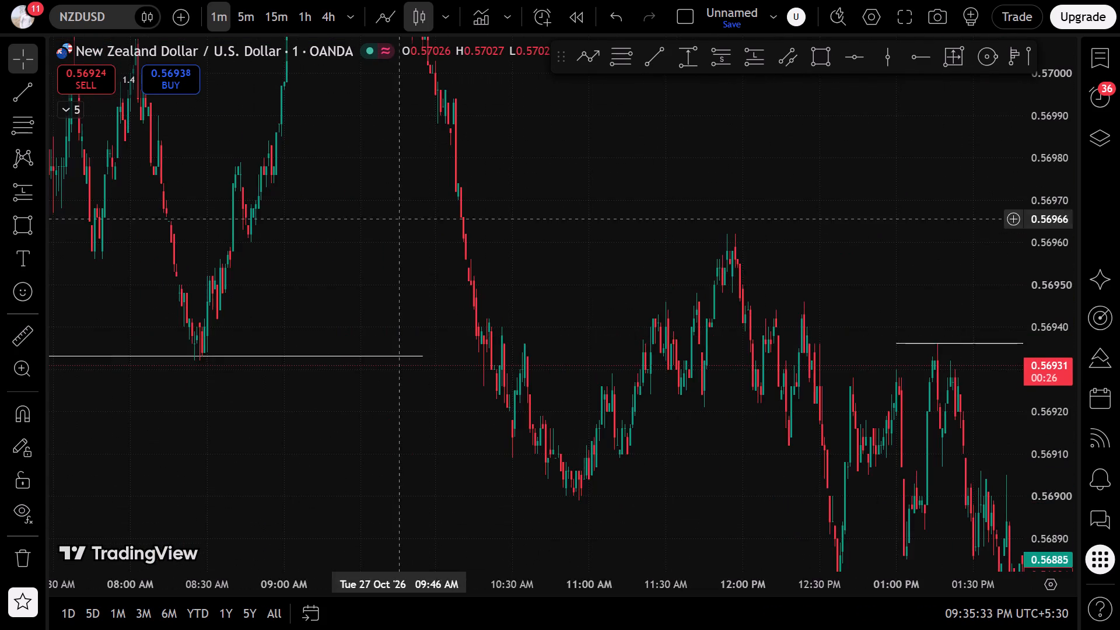
# Place a long position at 08:21 AM on 27 October with entry at 0.56936 and stop at 0.56931, just below the morning level.
pyautogui.moveTo(400, 235); pyautogui.dragTo(1003, 333)
pyautogui.scroll(6, 835, 332)
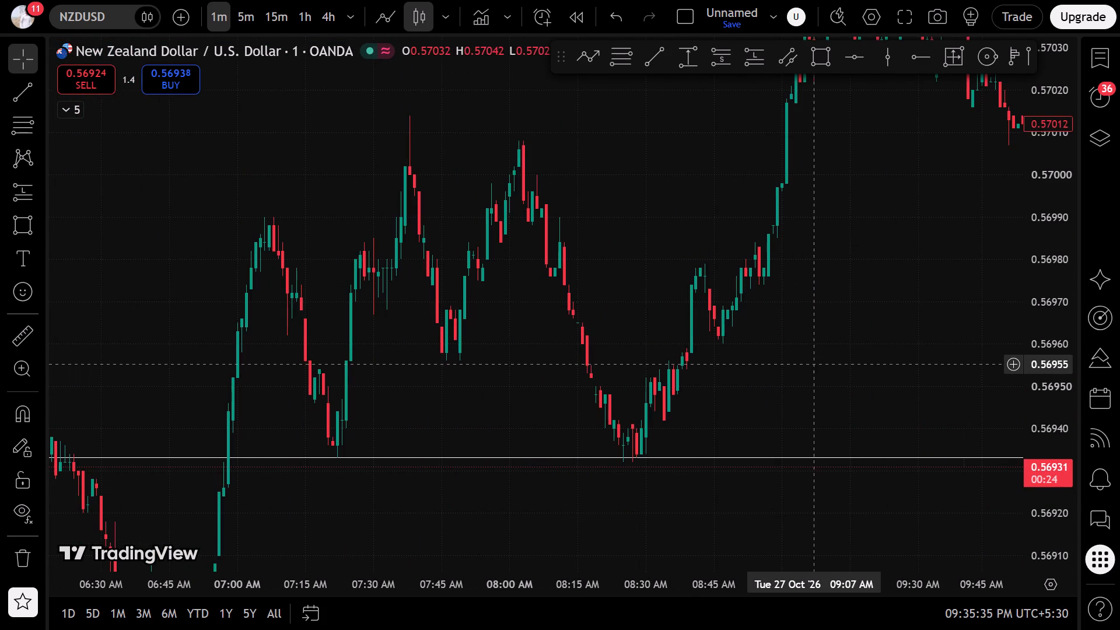
pyautogui.scroll(3, 806, 370)
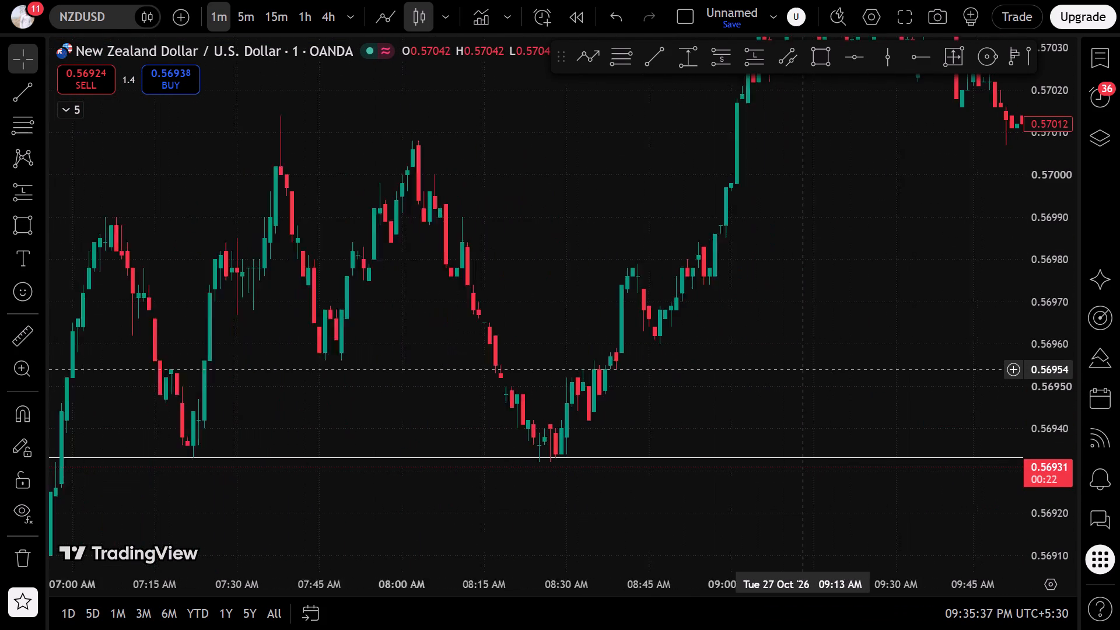
pyautogui.moveTo(647, 365); pyautogui.dragTo(867, 292)
pyautogui.moveTo(1052, 488); pyautogui.dragTo(988, 253)
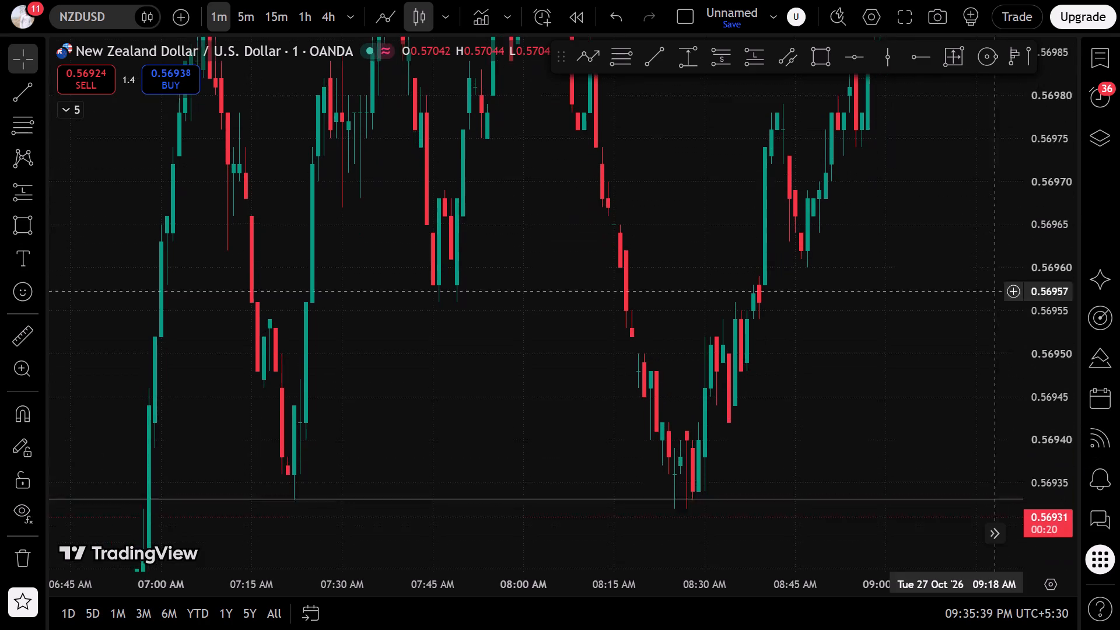
pyautogui.moveTo(988, 253); pyautogui.dragTo(964, 442)
pyautogui.scroll(1, 901, 434)
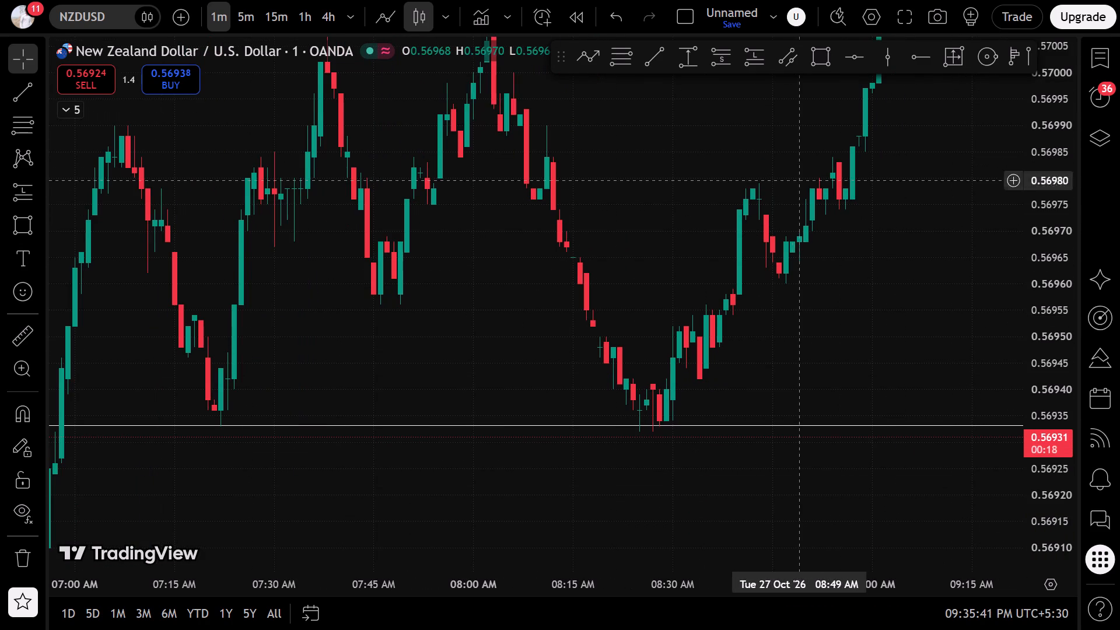
pyautogui.click(755, 53)
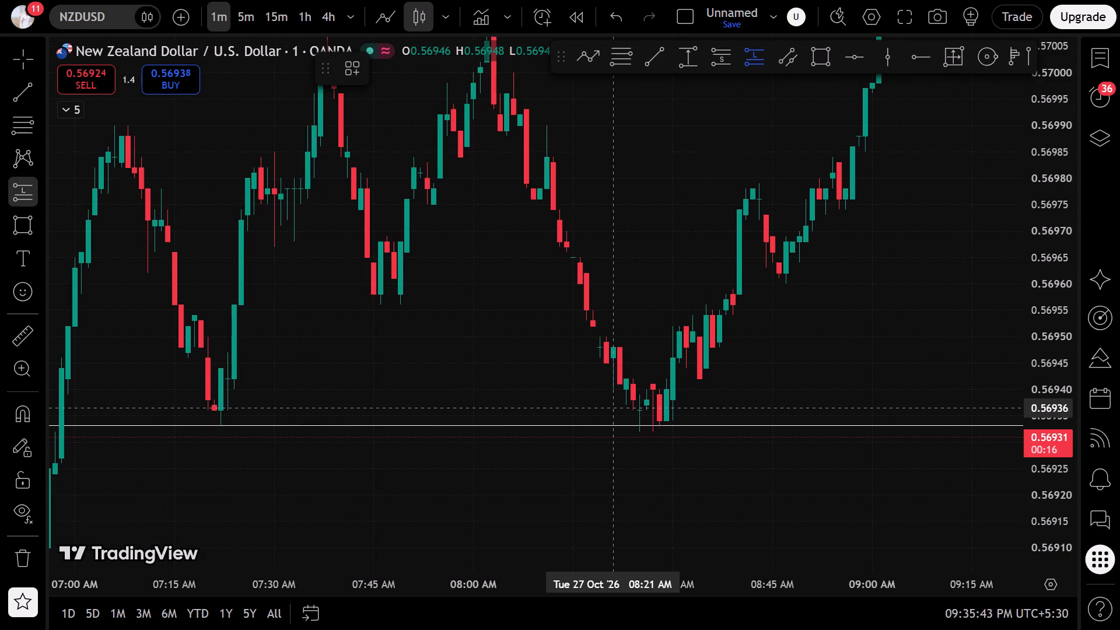
pyautogui.click(615, 410)
pyautogui.moveTo(611, 551); pyautogui.dragTo(593, 484)
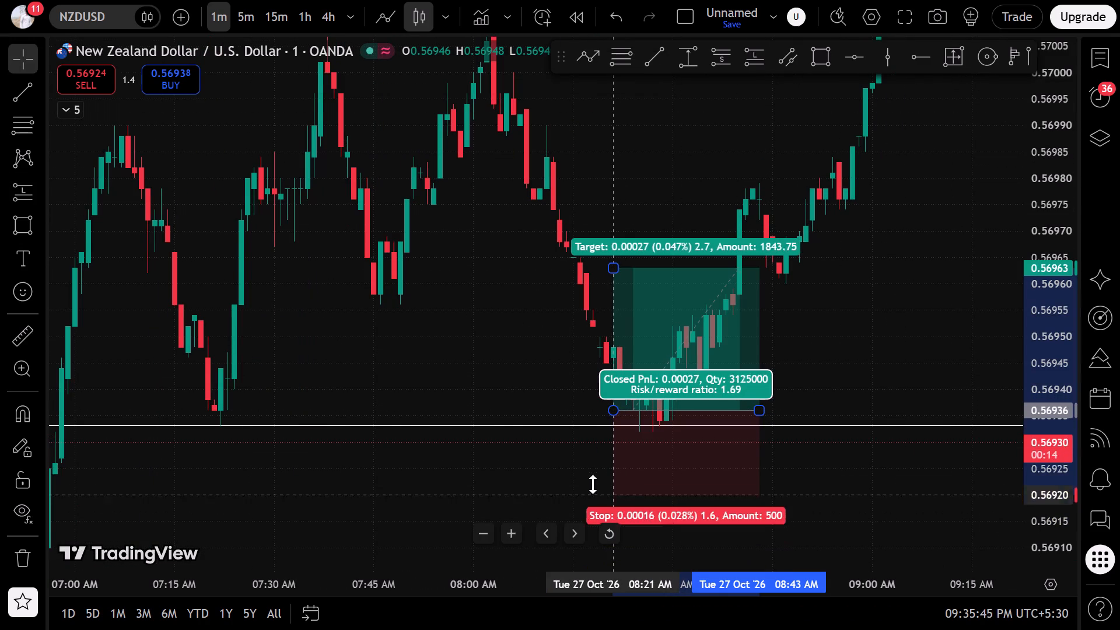
pyautogui.moveTo(593, 484); pyautogui.dragTo(604, 438)
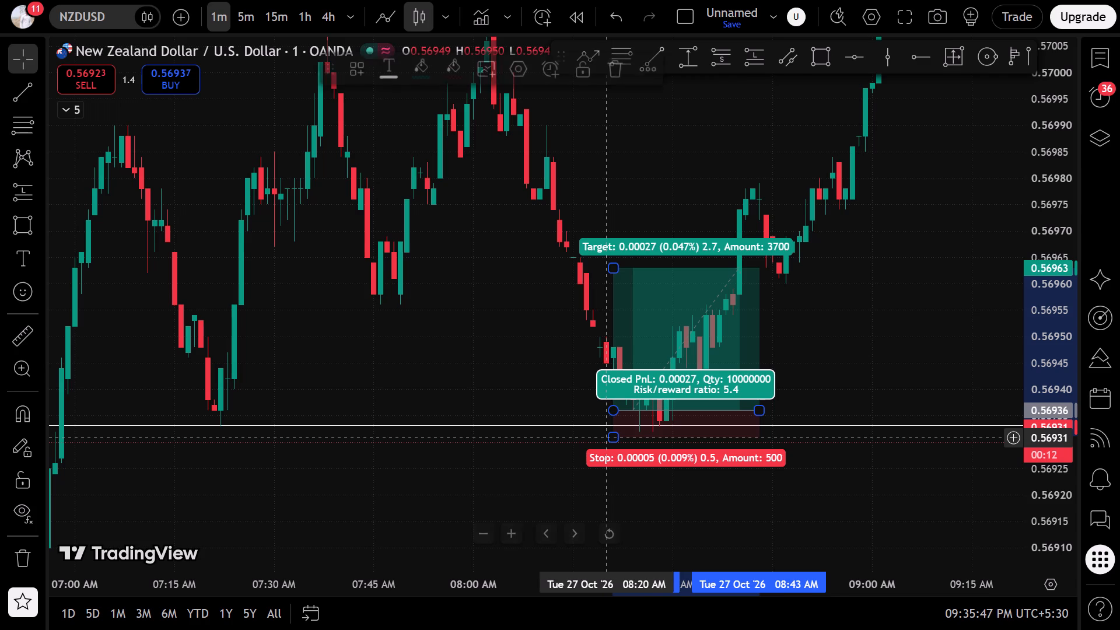
pyautogui.click(604, 438)
pyautogui.moveTo(619, 438); pyautogui.dragTo(638, 436)
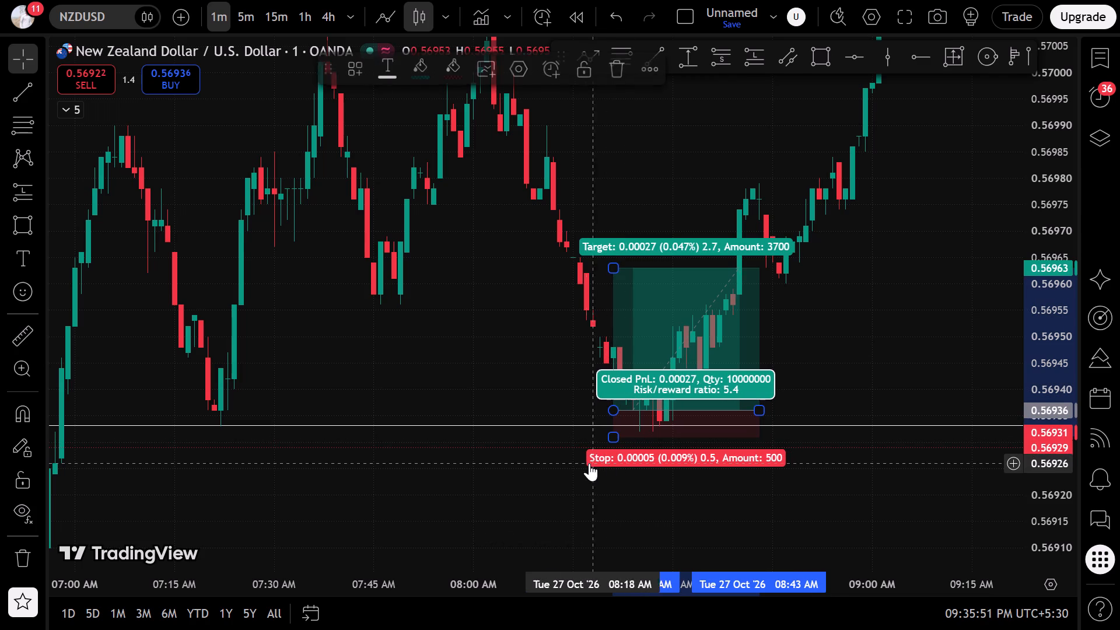
pyautogui.click(589, 463)
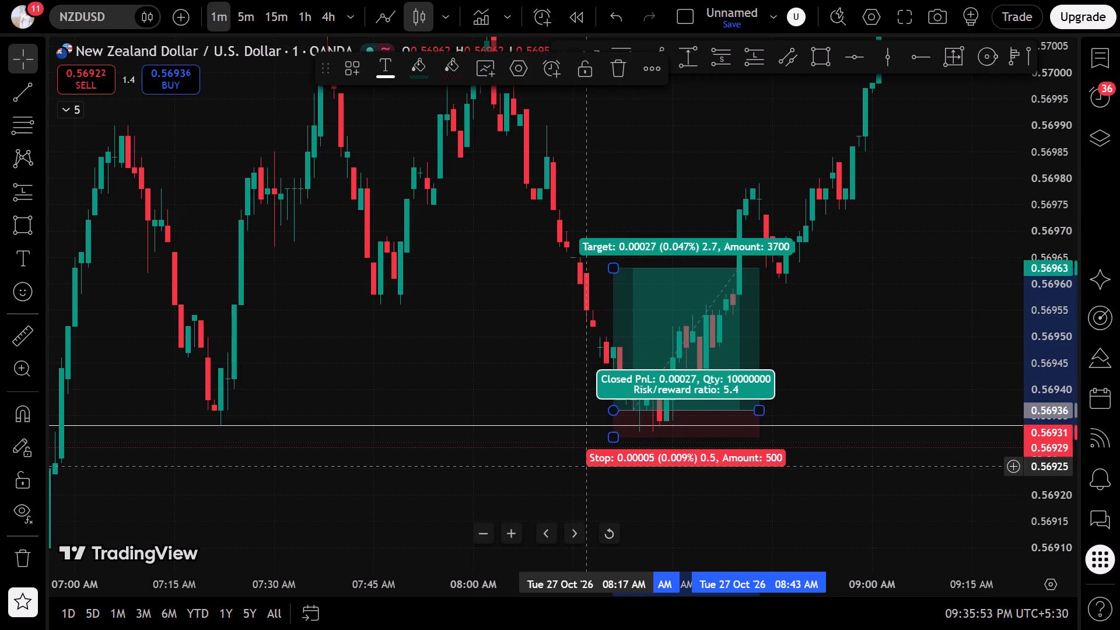
# Extend the long position's target to 0.57034, near the 09:00 AM highs.
pyautogui.moveTo(618, 269); pyautogui.dragTo(611, 177)
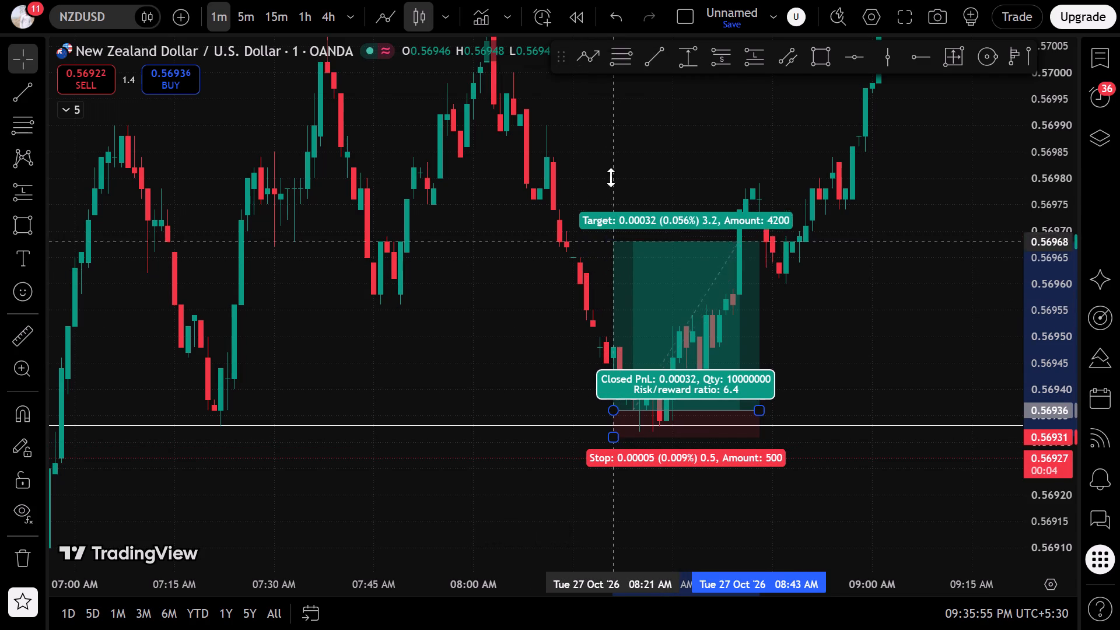
pyautogui.moveTo(611, 177); pyautogui.dragTo(614, 136)
pyautogui.moveTo(506, 158); pyautogui.dragTo(495, 265)
pyautogui.scroll(-4, 520, 286)
pyautogui.moveTo(1053, 128); pyautogui.dragTo(1052, 398)
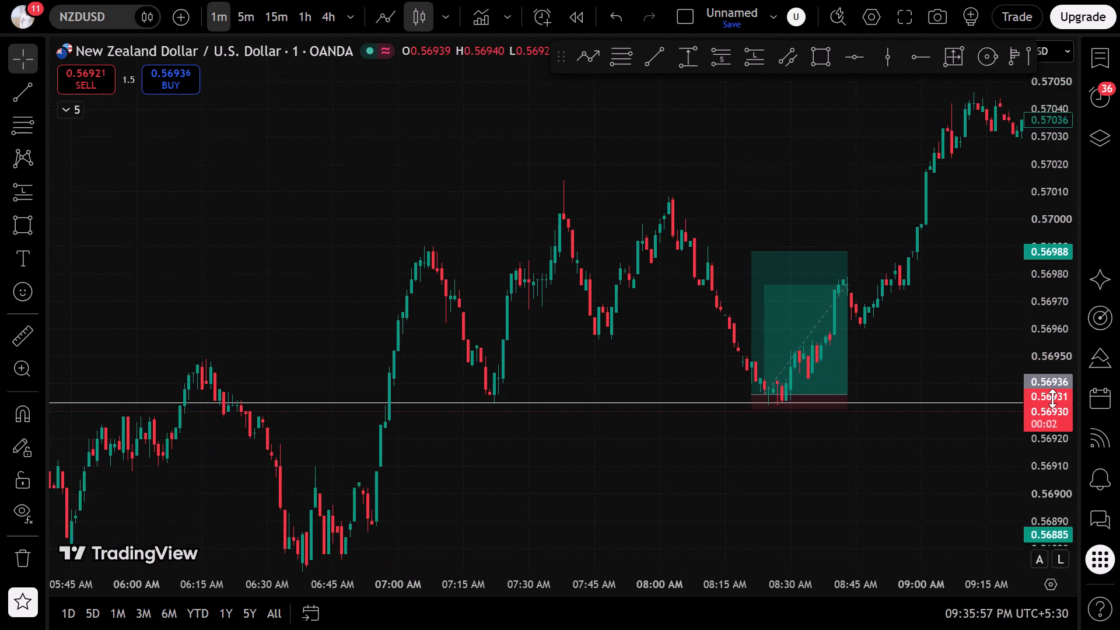
pyautogui.moveTo(1052, 398); pyautogui.dragTo(1046, 418)
pyautogui.moveTo(960, 326); pyautogui.dragTo(631, 376)
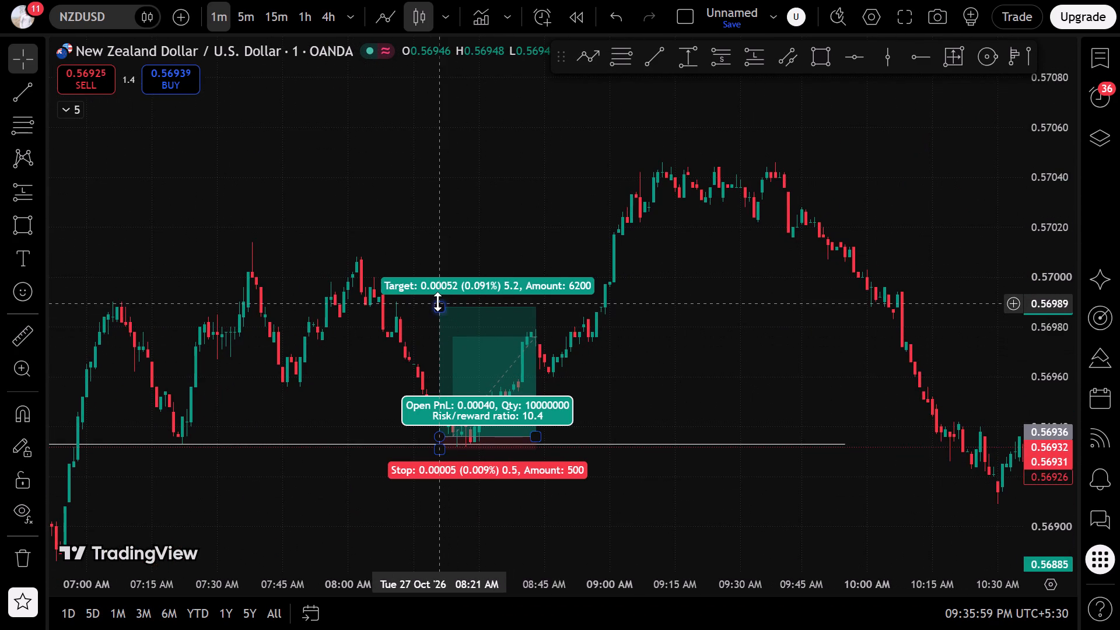
pyautogui.moveTo(437, 302); pyautogui.dragTo(511, 243)
pyautogui.click(507, 210)
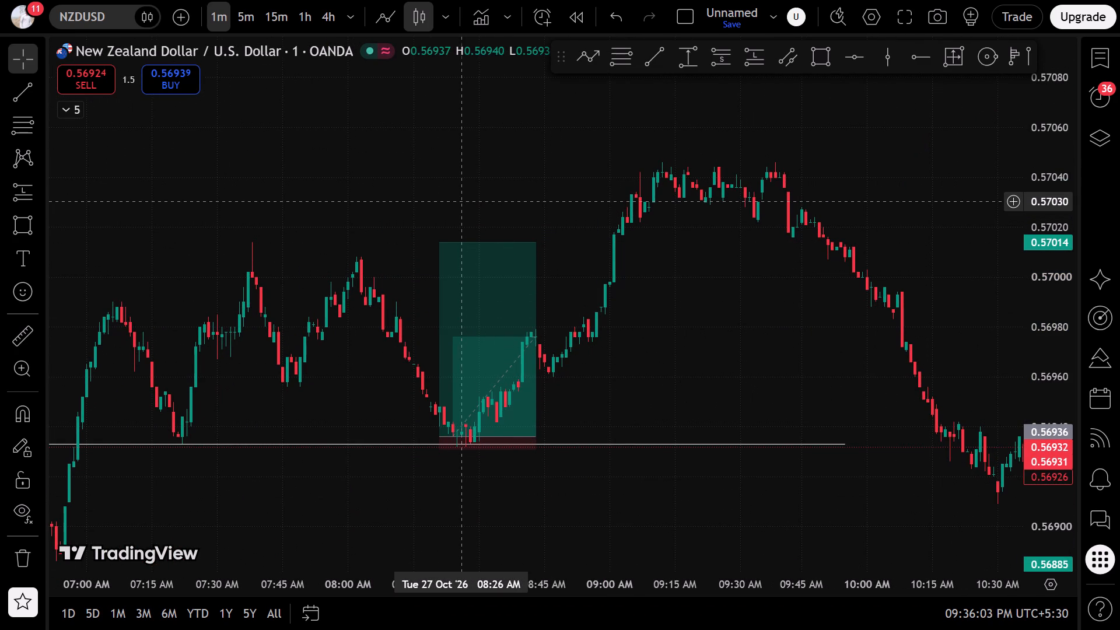
pyautogui.click(457, 204)
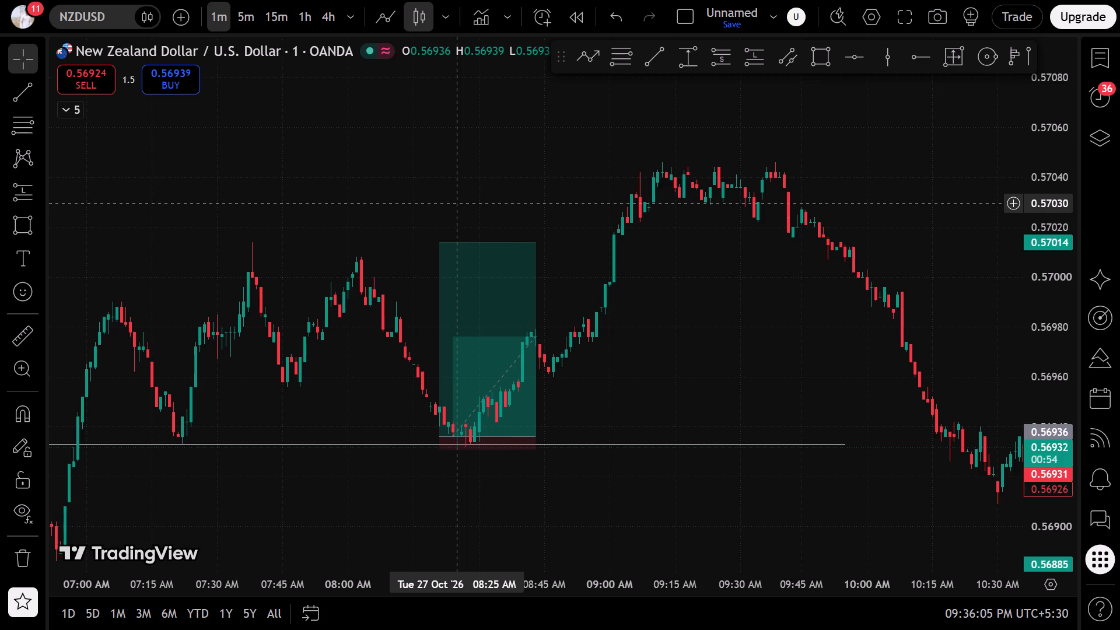
pyautogui.moveTo(441, 243); pyautogui.dragTo(524, 211)
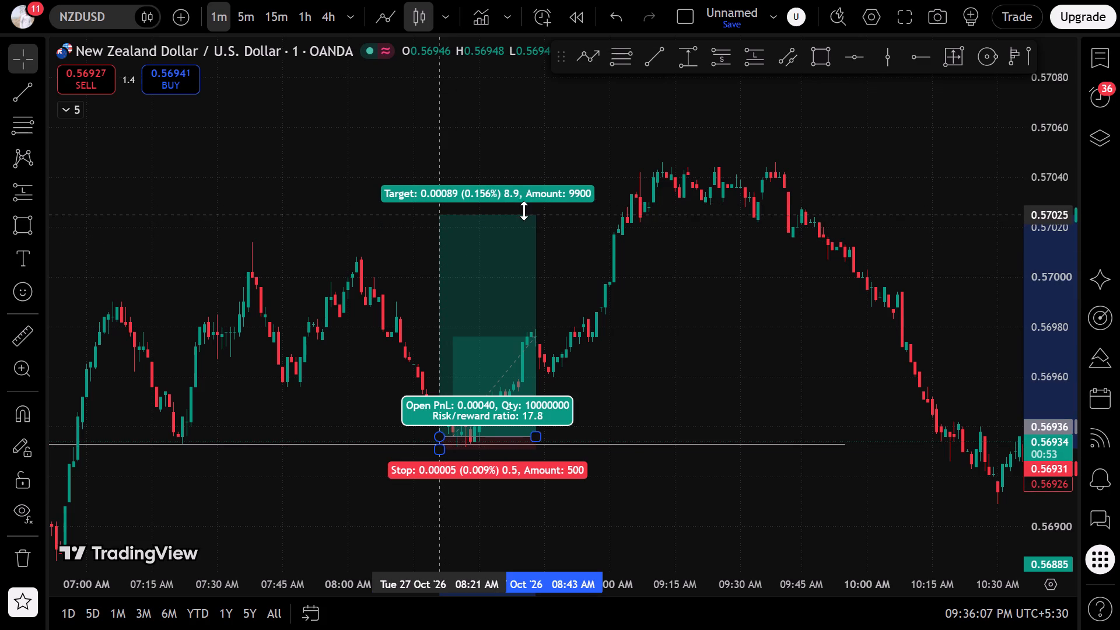
pyautogui.moveTo(524, 211); pyautogui.dragTo(580, 192)
pyautogui.click(164, 415)
# Examine the overnight price action back to the 26 October evening levels and the short position near 06:00 PM.
pyautogui.scroll(-7, 177, 407)
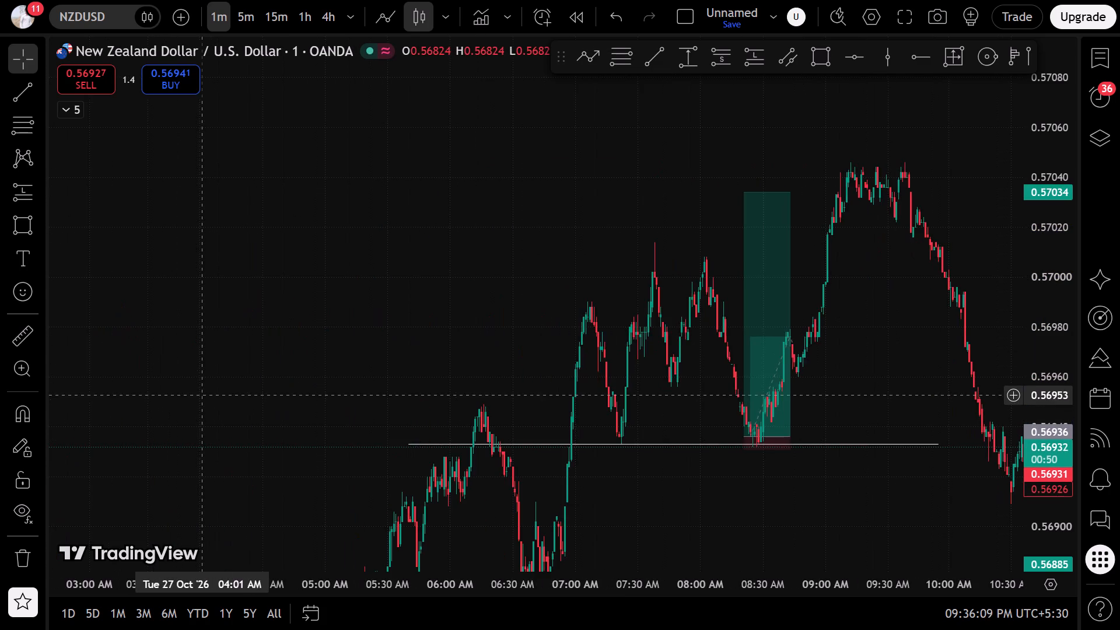
pyautogui.moveTo(201, 475); pyautogui.dragTo(610, 266)
pyautogui.moveTo(446, 442); pyautogui.dragTo(754, 293)
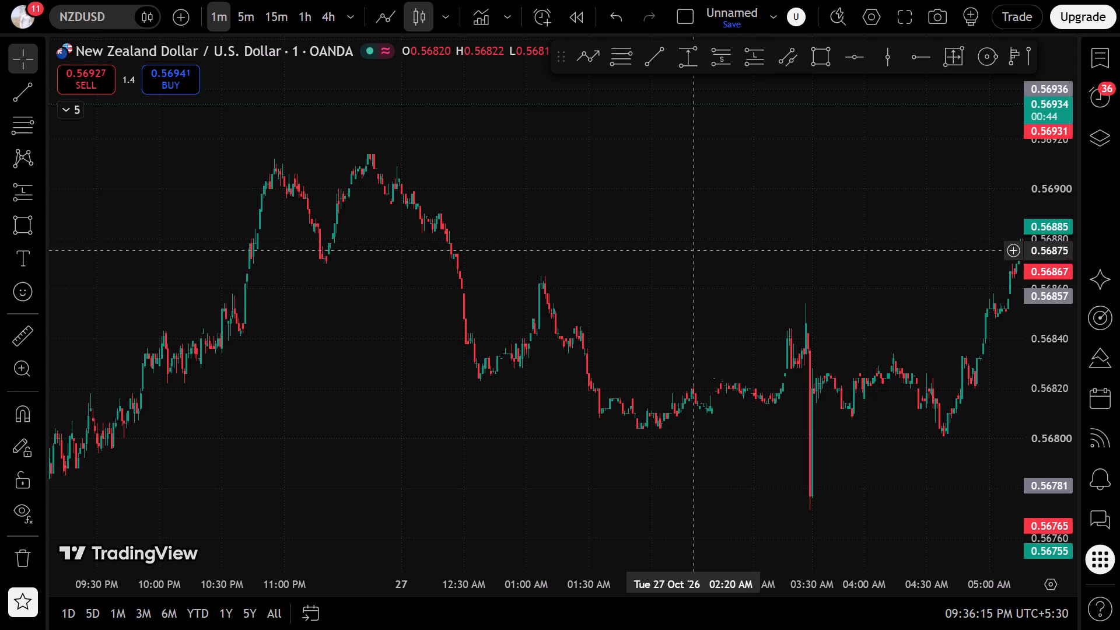
pyautogui.moveTo(487, 349); pyautogui.dragTo(844, 345)
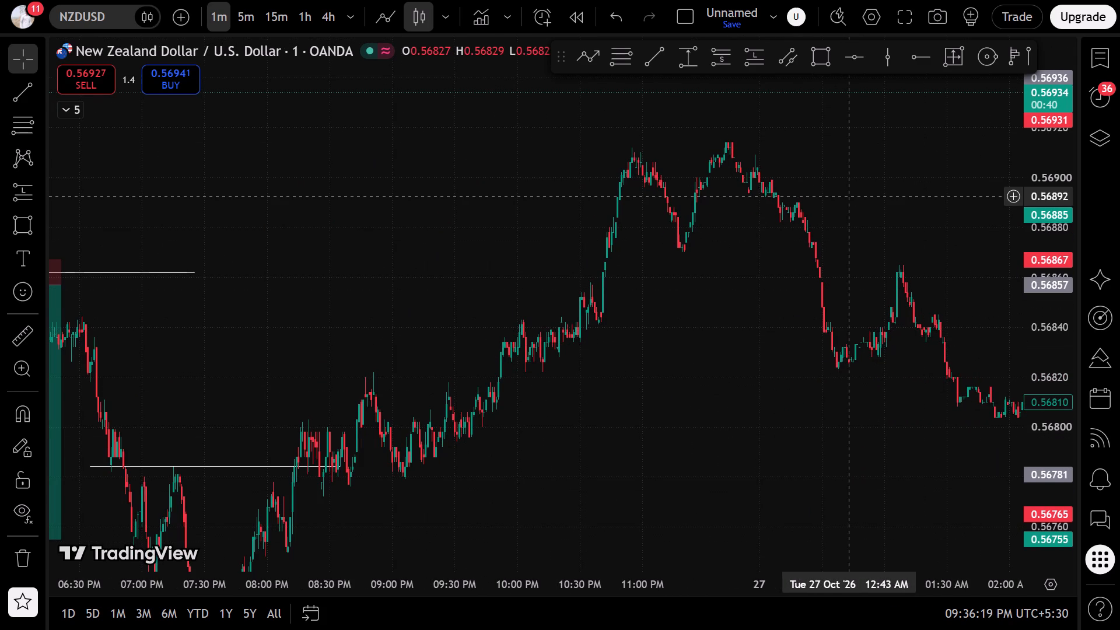
pyautogui.moveTo(493, 350); pyautogui.dragTo(1042, 286)
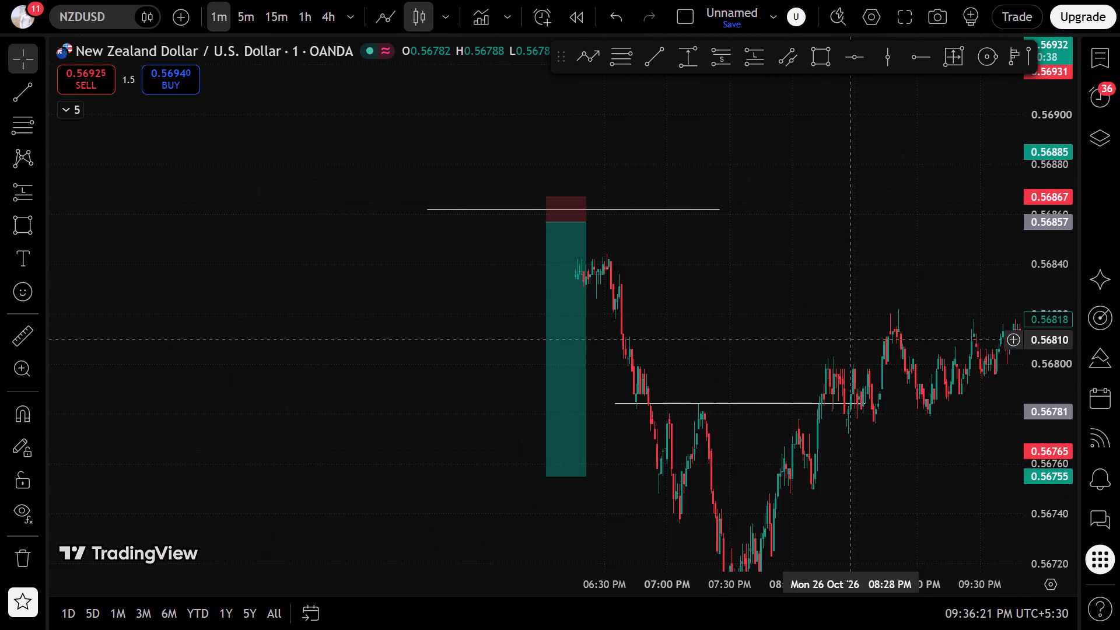
pyautogui.scroll(6, 651, 374)
pyautogui.moveTo(580, 332); pyautogui.dragTo(728, 240)
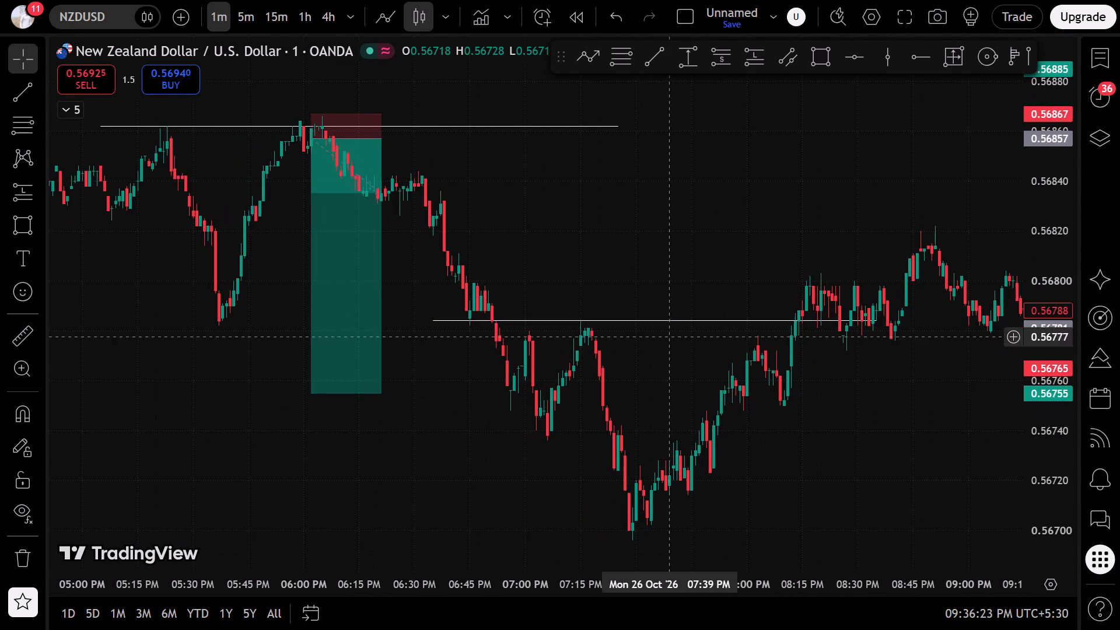
pyautogui.scroll(3, 670, 407)
pyautogui.moveTo(1045, 449); pyautogui.dragTo(1024, 366)
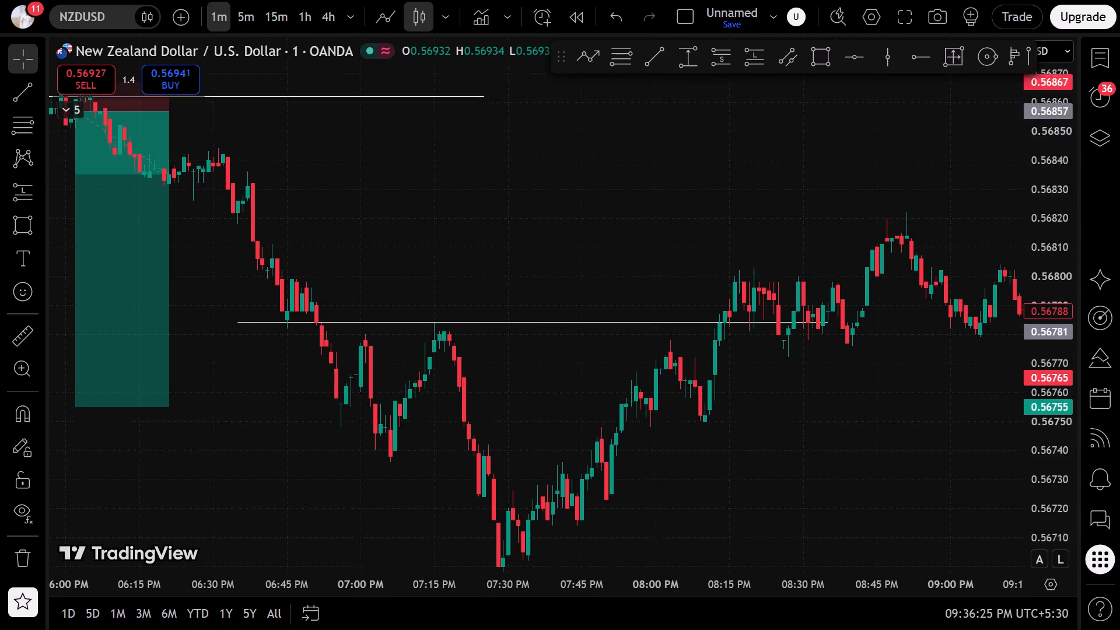
pyautogui.moveTo(1024, 366); pyautogui.dragTo(971, 204)
pyautogui.scroll(-2, 560, 222)
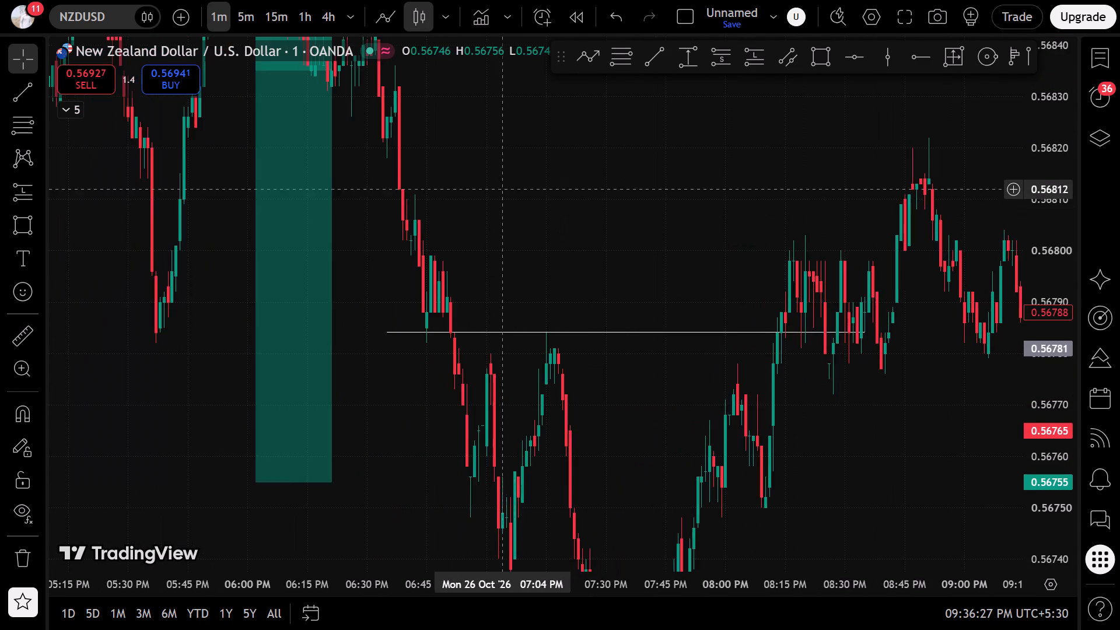
pyautogui.moveTo(508, 181); pyautogui.dragTo(868, 459)
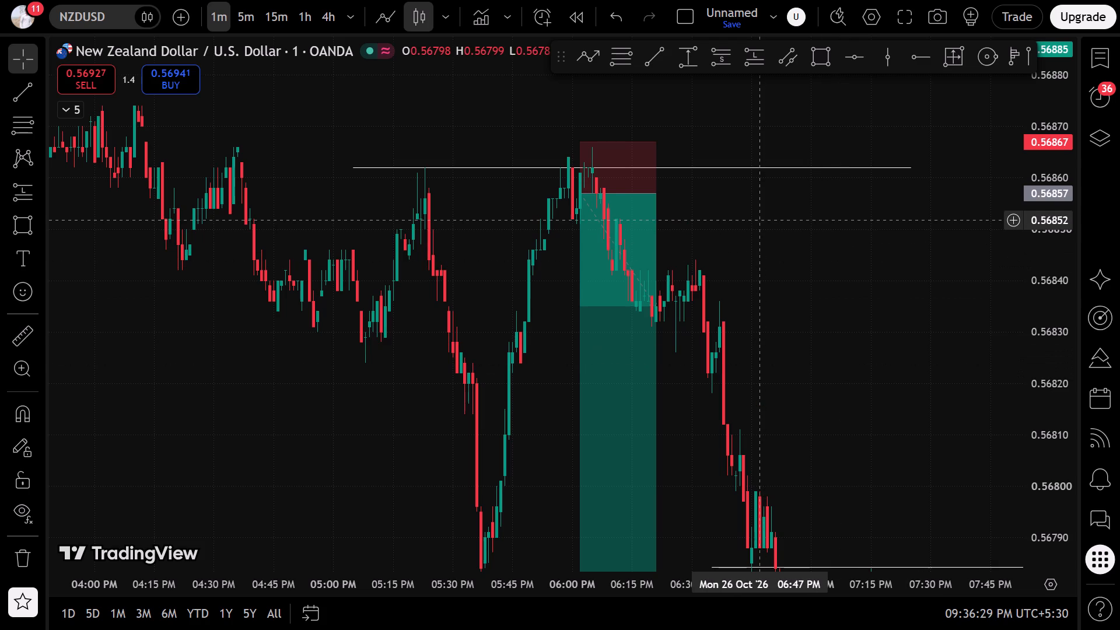
# Move the target of the 26 October 06:00 PM short position to 0.56769.
pyautogui.scroll(1, 759, 219)
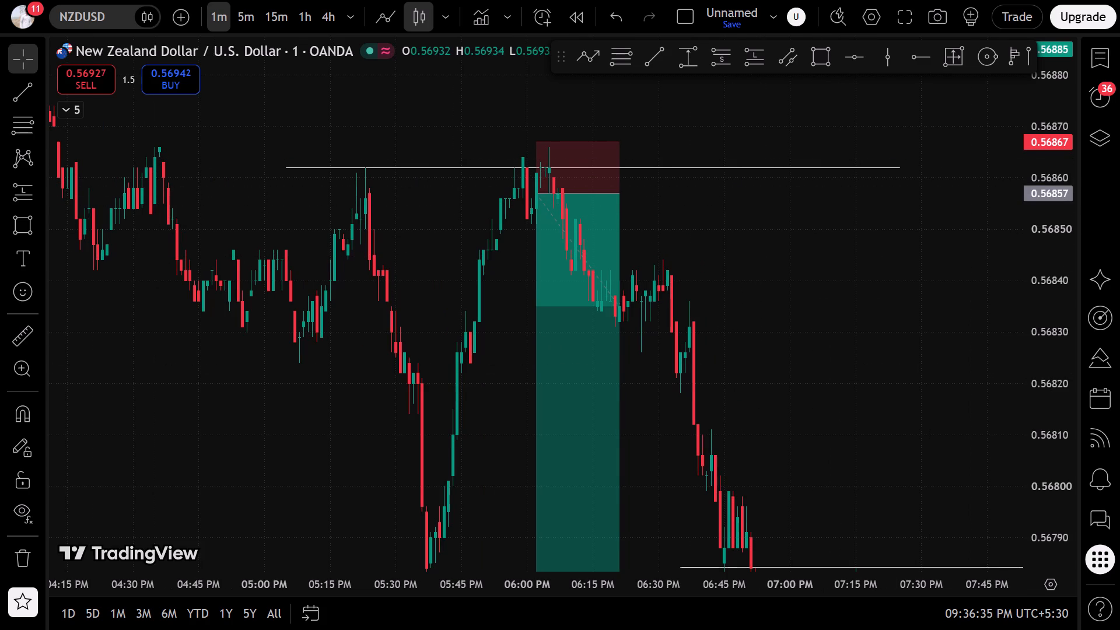
pyautogui.moveTo(1044, 171); pyautogui.dragTo(922, 513)
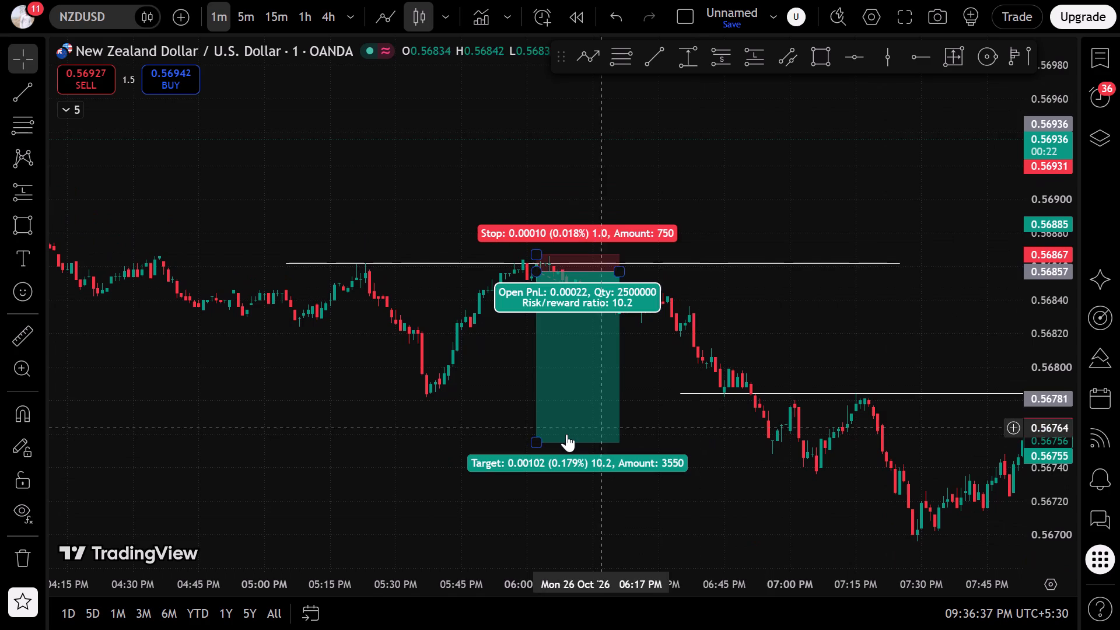
pyautogui.scroll(-5, 455, 441)
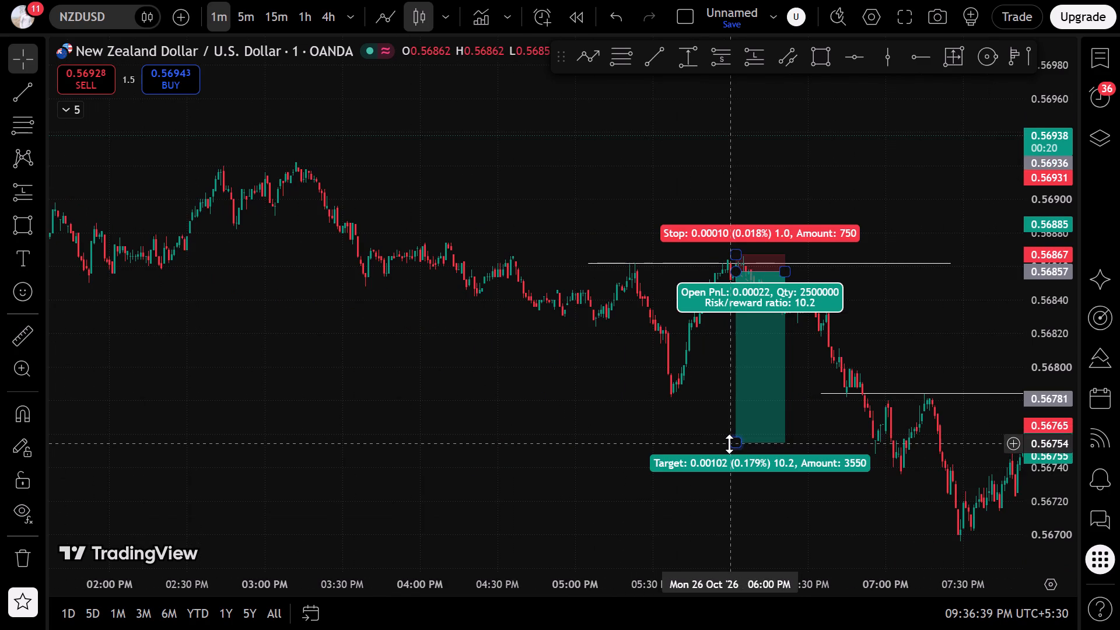
pyautogui.moveTo(729, 444); pyautogui.dragTo(771, 419)
pyautogui.click(603, 484)
# Examine the early-morning 26 October price action around the green support zone, back to the late 23 October swings.
pyautogui.scroll(-6, 592, 447)
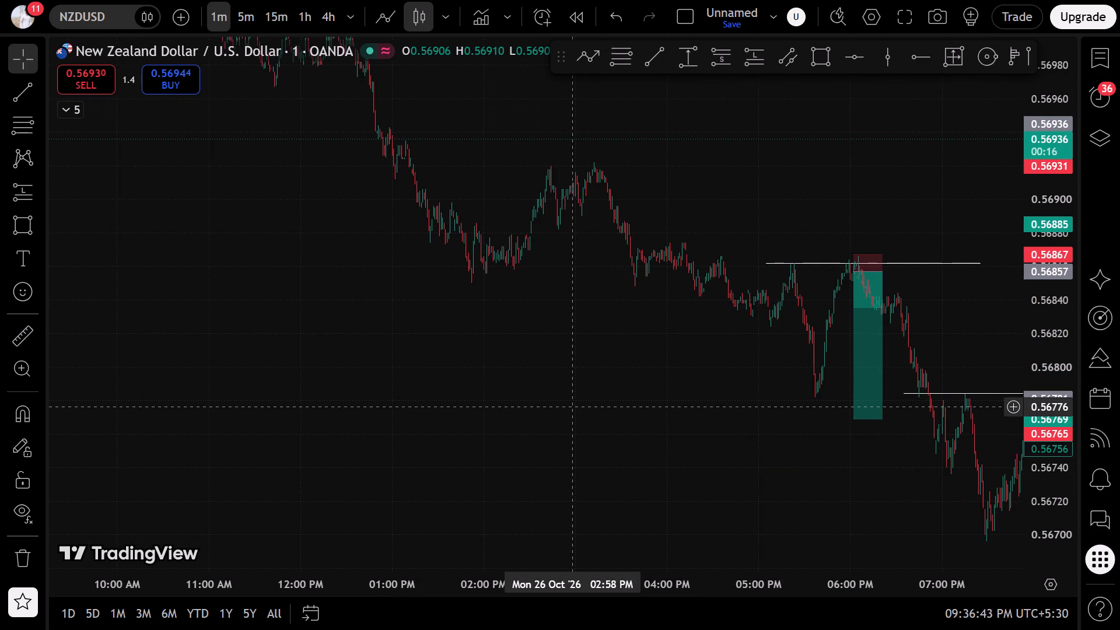
pyautogui.scroll(-5, 572, 407)
pyautogui.moveTo(481, 266); pyautogui.dragTo(993, 548)
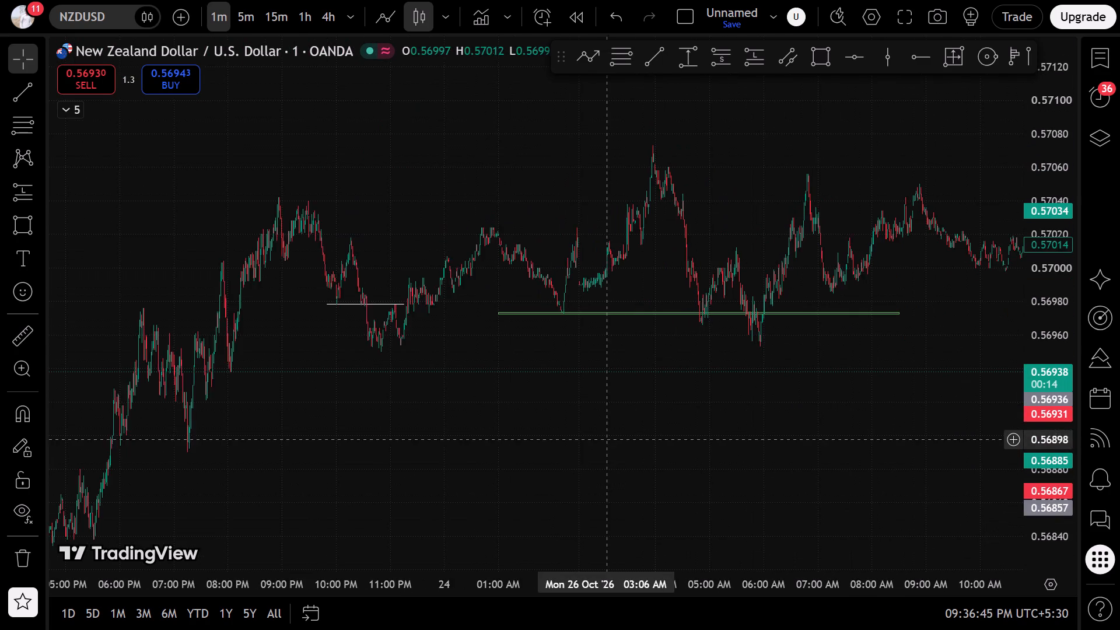
pyautogui.scroll(3, 602, 436)
pyautogui.moveTo(585, 434); pyautogui.dragTo(933, 455)
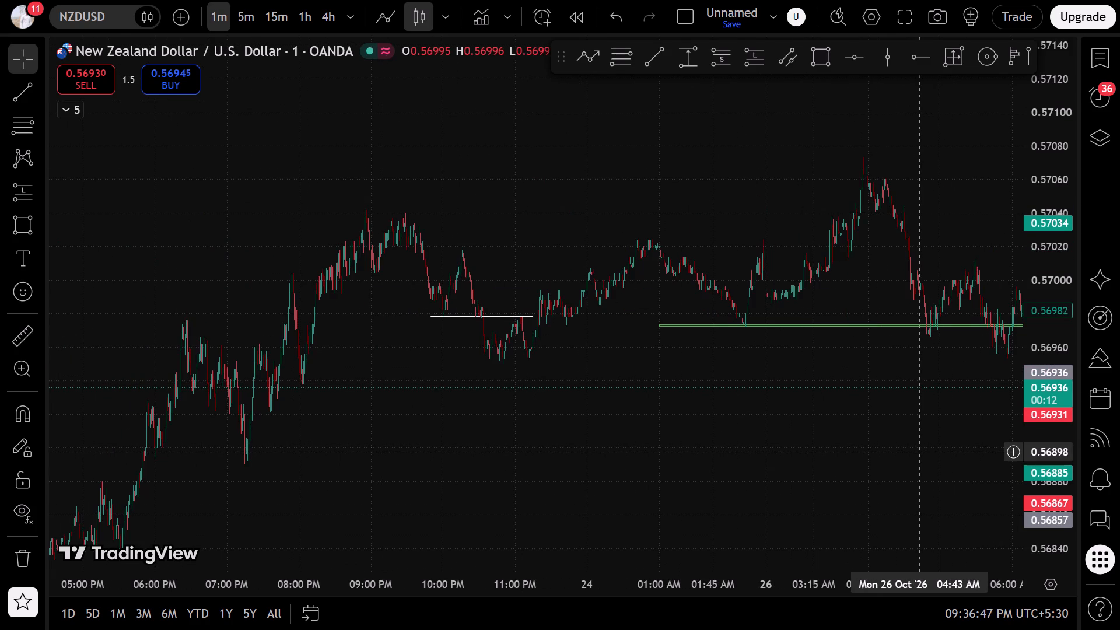
pyautogui.scroll(4, 919, 452)
pyautogui.moveTo(911, 453); pyautogui.dragTo(618, 446)
pyautogui.moveTo(1035, 477); pyautogui.dragTo(1032, 470)
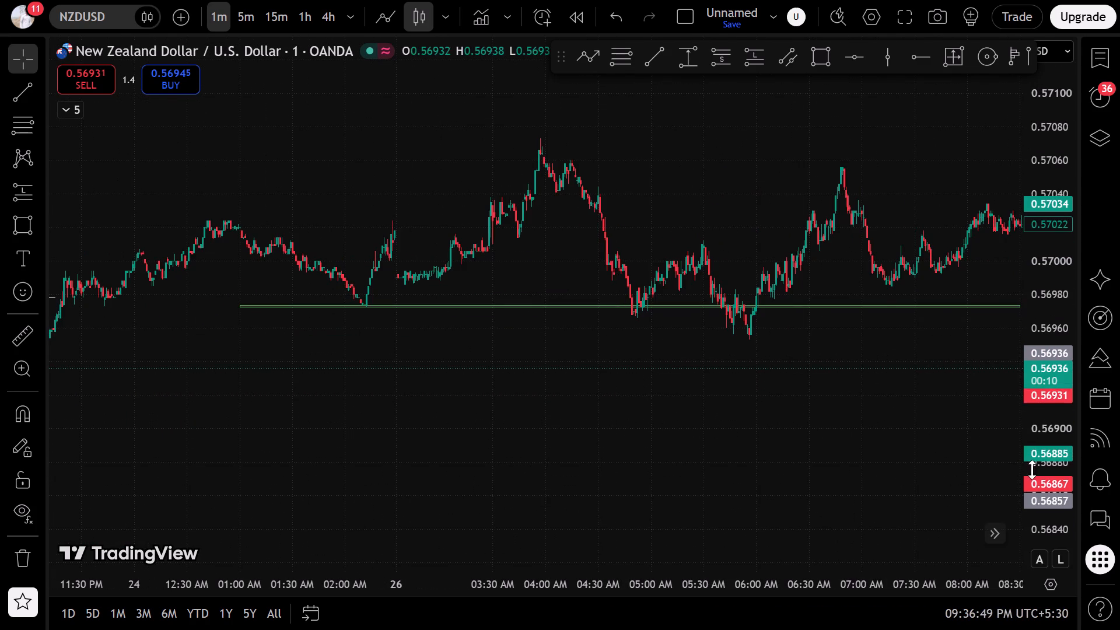
pyautogui.moveTo(1032, 470); pyautogui.dragTo(910, 195)
pyautogui.moveTo(609, 365); pyautogui.dragTo(790, 394)
pyautogui.scroll(6, 788, 394)
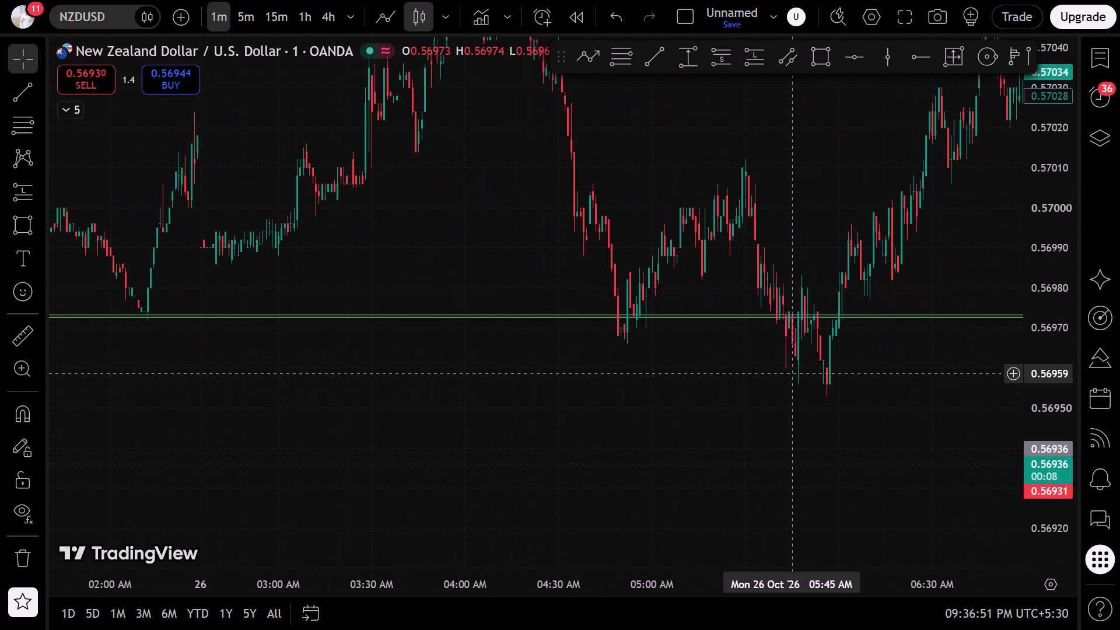
pyautogui.scroll(-9, 793, 372)
pyautogui.click(611, 403)
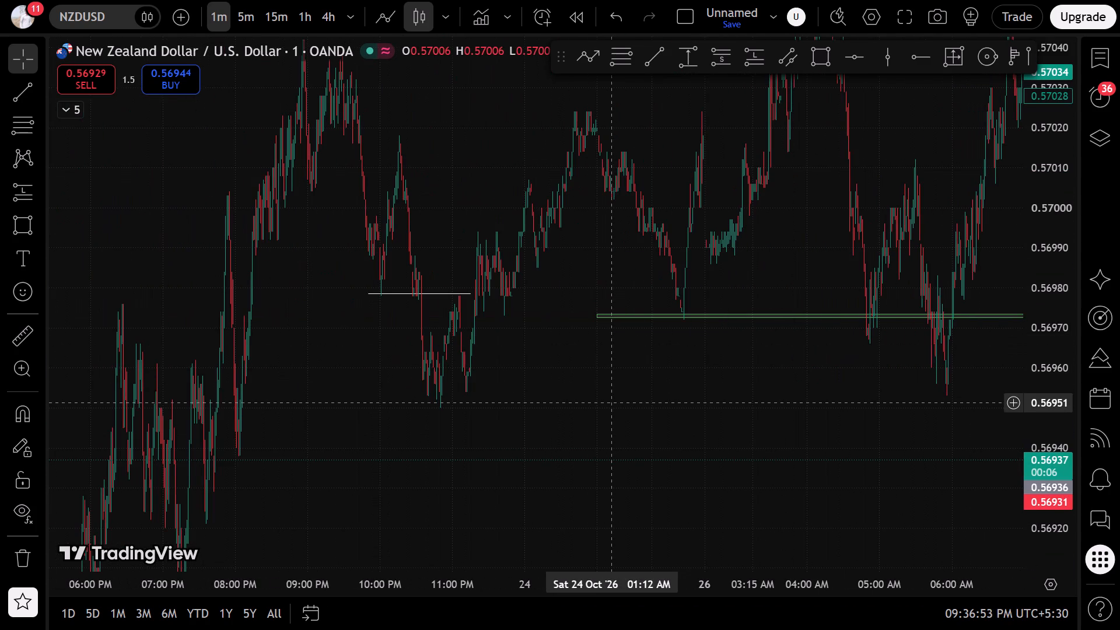
pyautogui.moveTo(557, 356); pyautogui.dragTo(822, 419)
pyautogui.scroll(6, 821, 416)
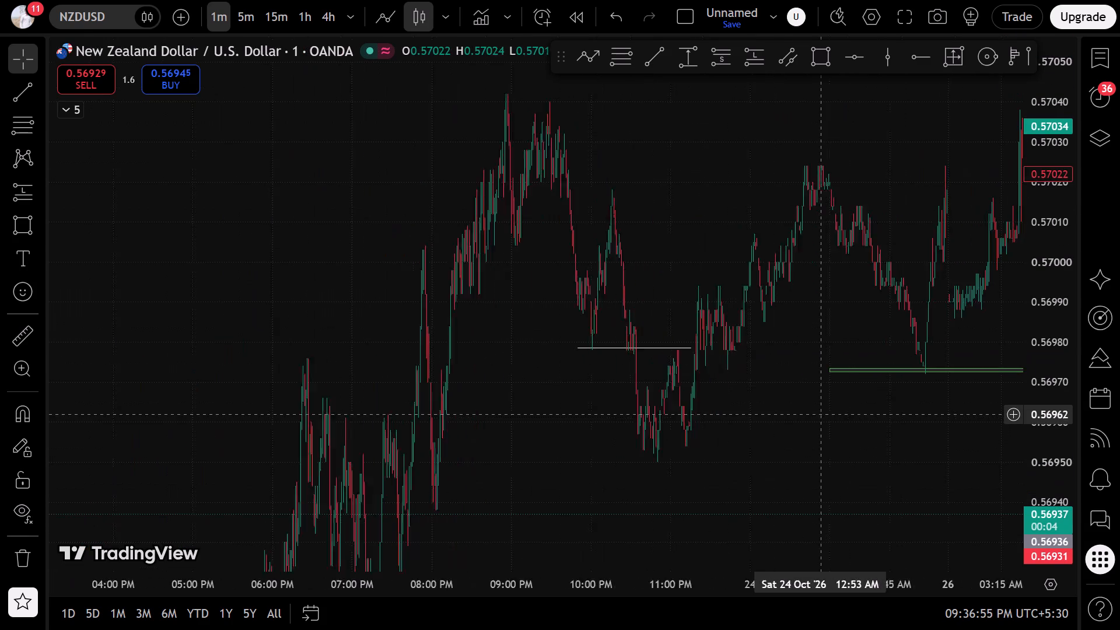
pyautogui.scroll(1, 821, 414)
pyautogui.moveTo(989, 414); pyautogui.dragTo(605, 400)
pyautogui.scroll(6, 583, 394)
pyautogui.scroll(-6, 583, 394)
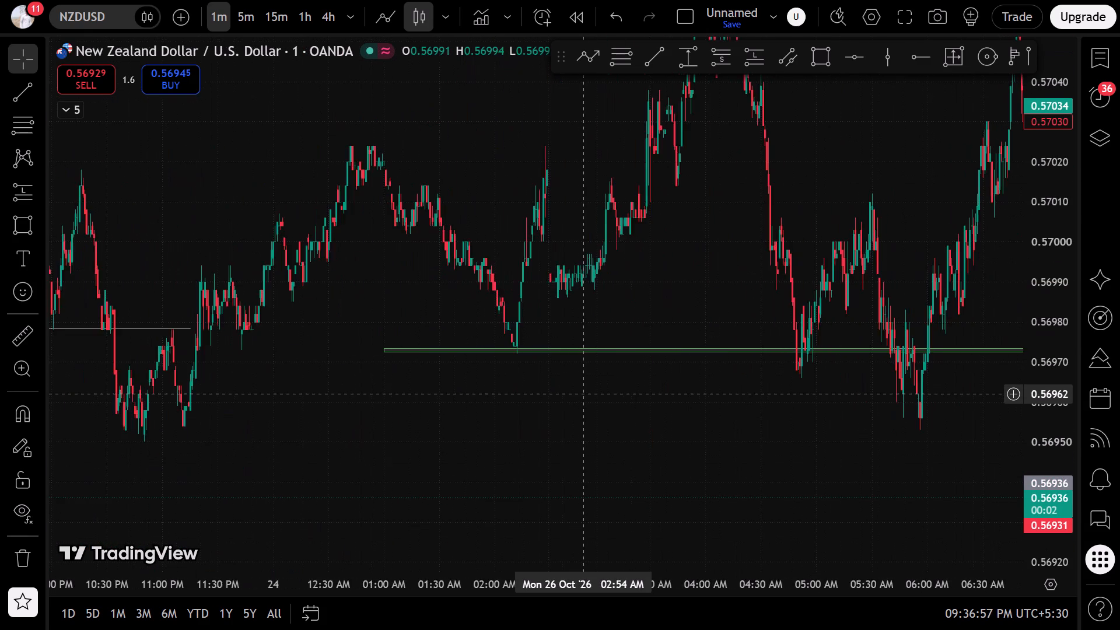
pyautogui.scroll(-1, 583, 397)
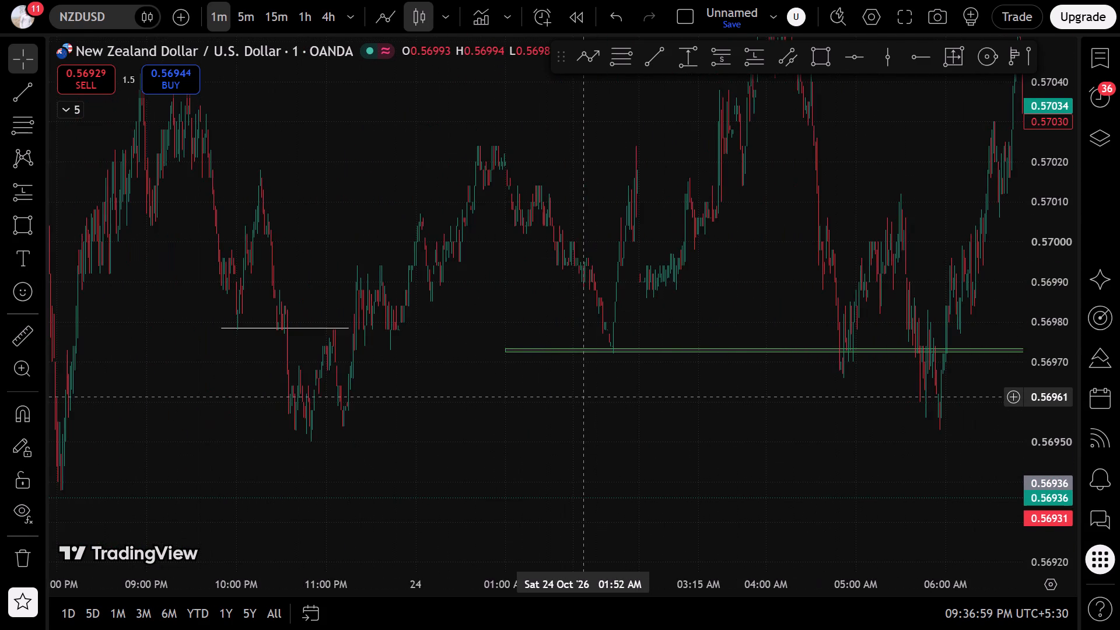
# Examine the 23 October evening swings around the white level drawn from the 10:00 PM low.
pyautogui.moveTo(484, 416); pyautogui.dragTo(969, 446)
pyautogui.scroll(6, 814, 430)
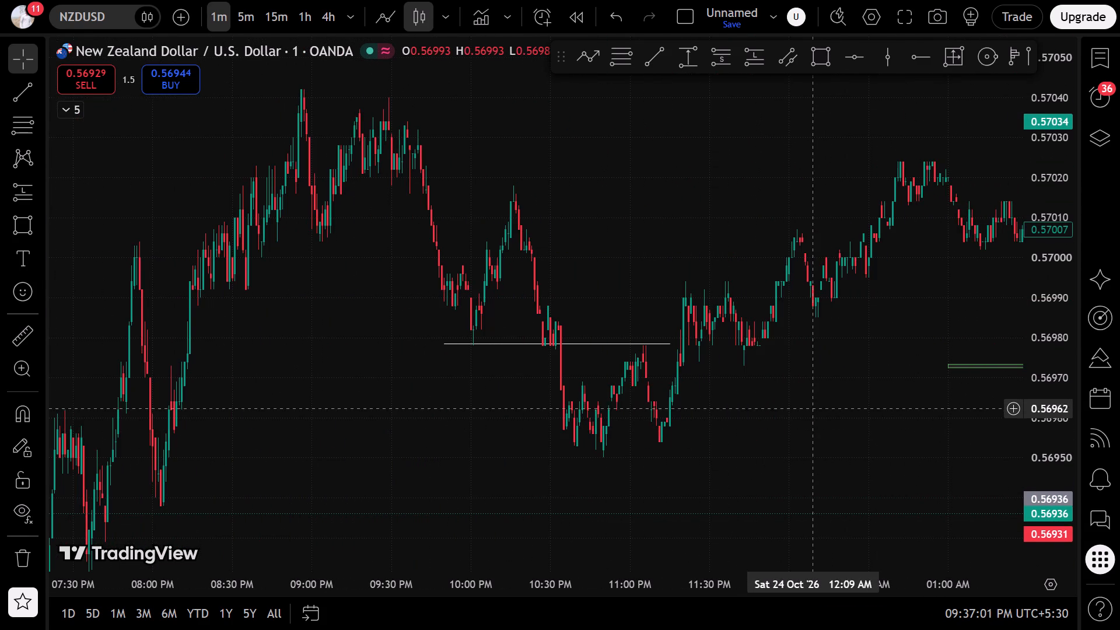
pyautogui.moveTo(659, 446); pyautogui.dragTo(762, 468)
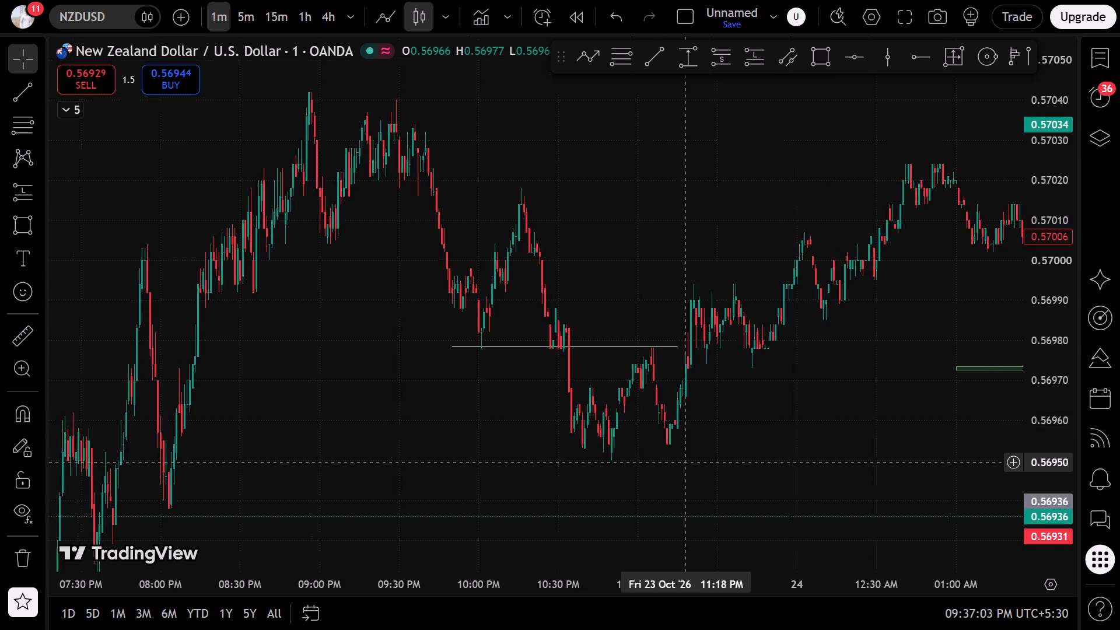
pyautogui.moveTo(762, 468); pyautogui.dragTo(998, 482)
pyautogui.moveTo(1052, 471); pyautogui.dragTo(1022, 331)
pyautogui.scroll(6, 890, 375)
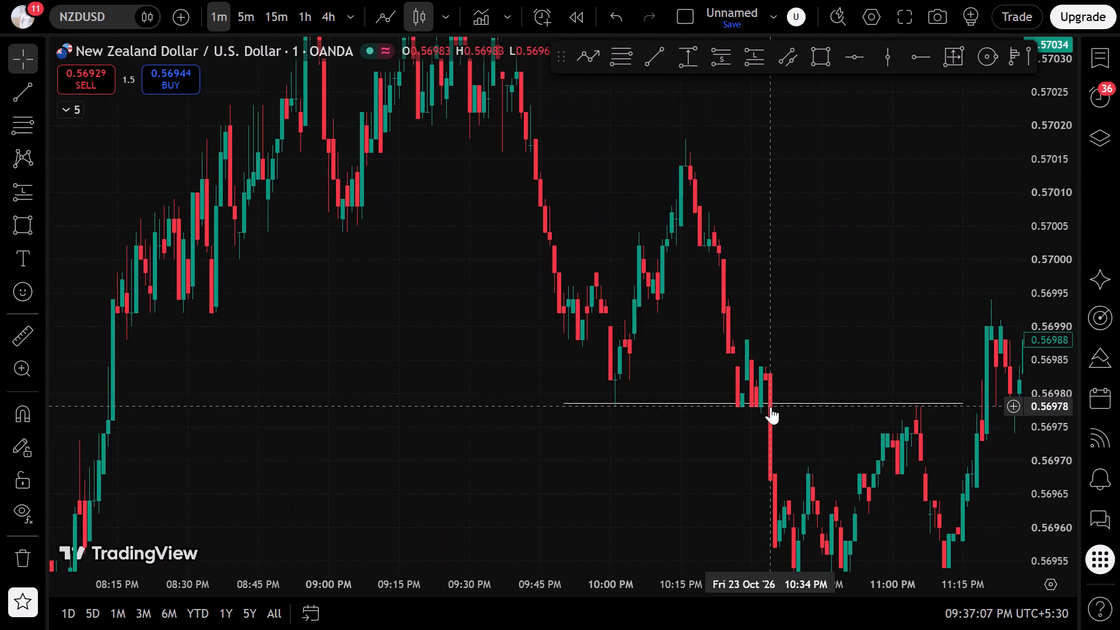
pyautogui.moveTo(391, 495); pyautogui.dragTo(809, 267)
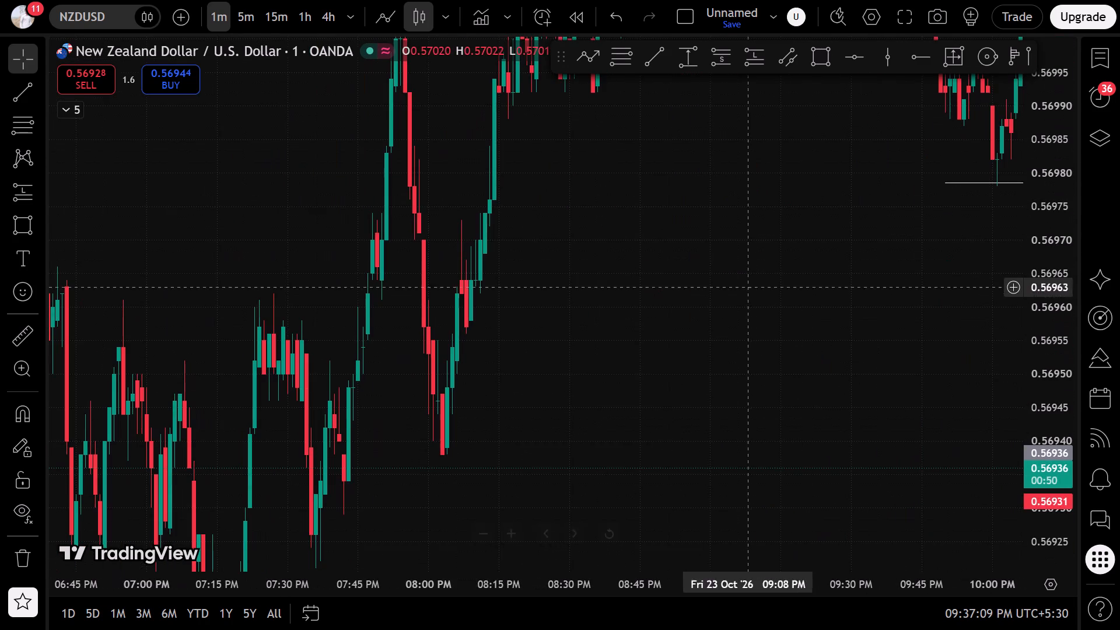
pyautogui.moveTo(545, 393); pyautogui.dragTo(838, 320)
pyautogui.moveTo(1049, 246); pyautogui.dragTo(787, 501)
pyautogui.scroll(-7, 705, 475)
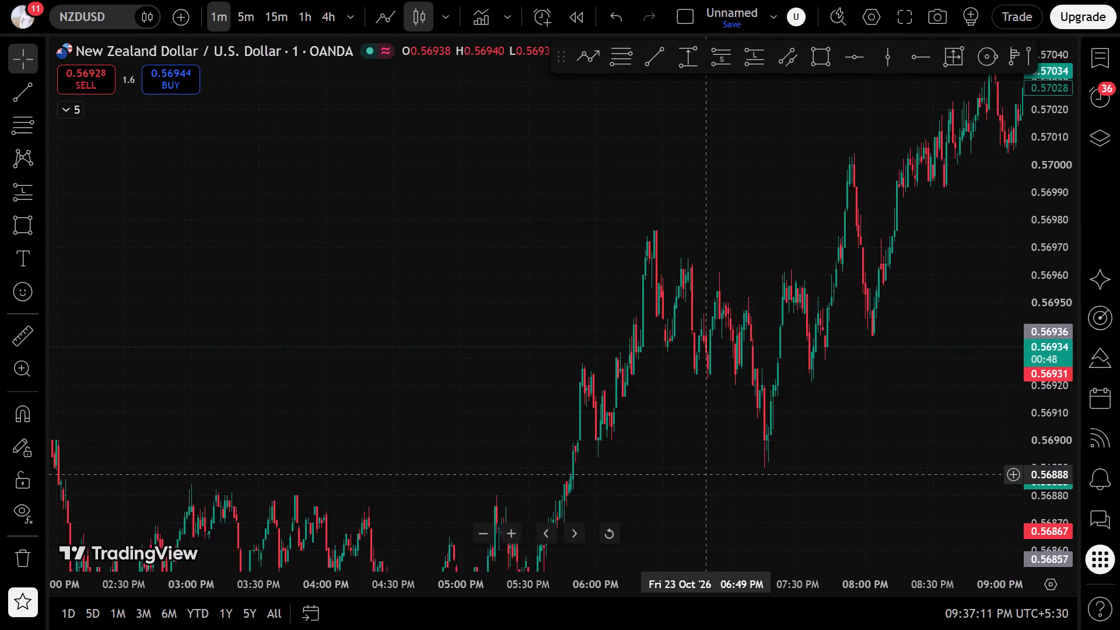
# Examine the 22 October price action around the red resistance zone drawn from the high after 05:30 PM.
pyautogui.scroll(-5, 705, 468)
pyautogui.moveTo(603, 475); pyautogui.dragTo(1009, 394)
pyautogui.moveTo(601, 302); pyautogui.dragTo(992, 439)
pyautogui.moveTo(544, 394); pyautogui.dragTo(591, 76)
pyautogui.moveTo(367, 330); pyautogui.dragTo(1036, 311)
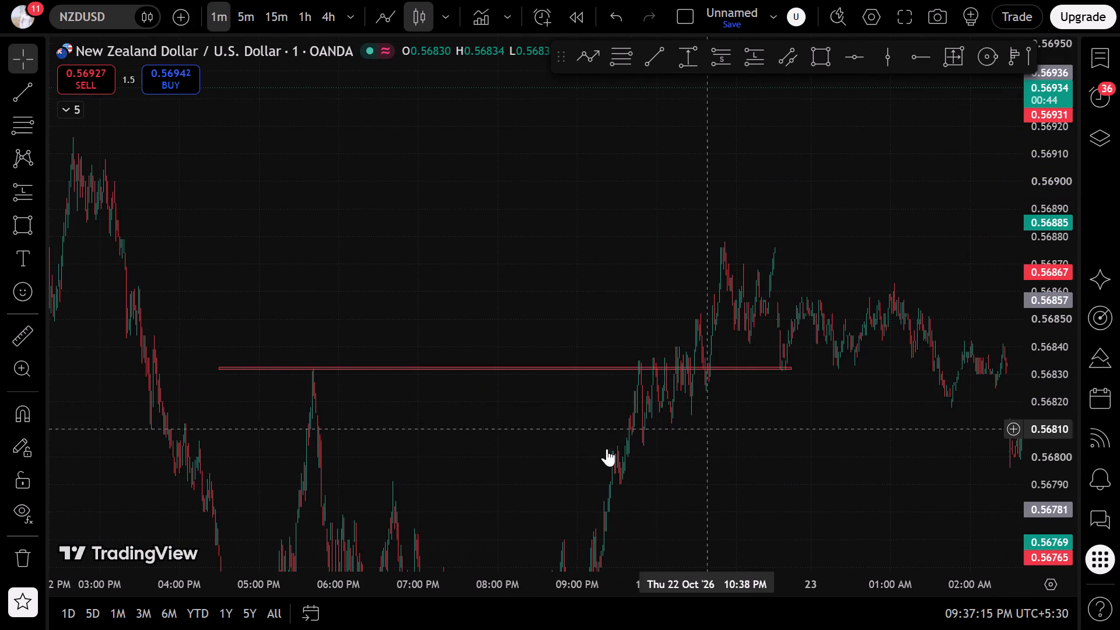
pyautogui.scroll(2, 544, 447)
pyautogui.moveTo(474, 441); pyautogui.dragTo(729, 444)
pyautogui.scroll(7, 706, 437)
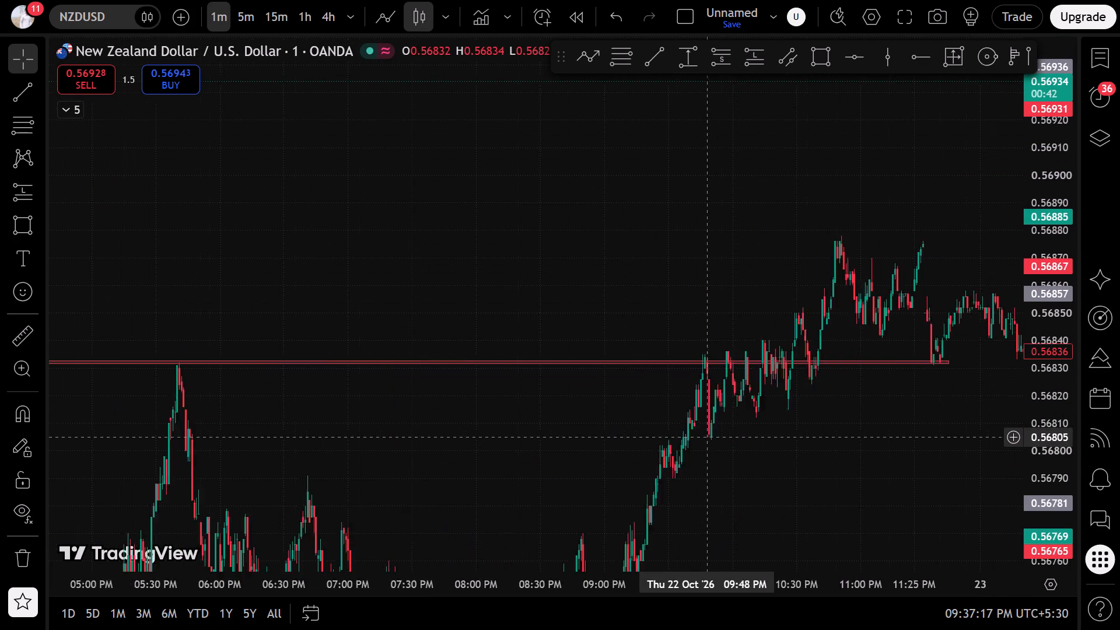
pyautogui.scroll(-5, 521, 441)
pyautogui.moveTo(447, 447); pyautogui.dragTo(905, 431)
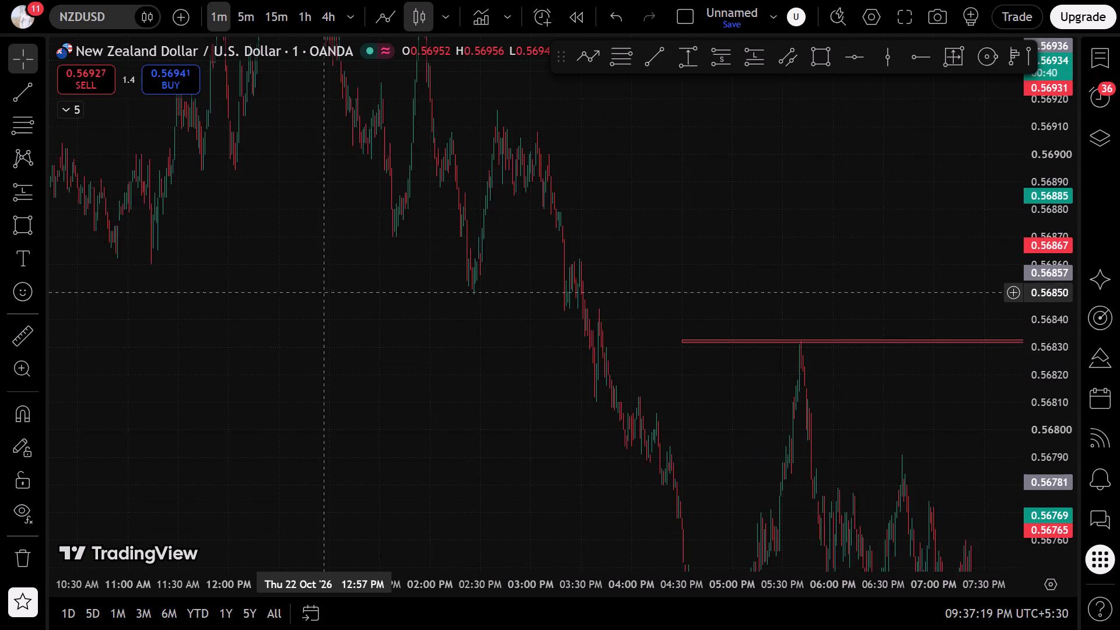
pyautogui.scroll(-1, 332, 291)
pyautogui.moveTo(275, 217); pyautogui.dragTo(900, 245)
# Examine the early 22 October price action around the green support zone drawn from the low after 12:30 AM.
pyautogui.moveTo(1044, 228); pyautogui.dragTo(1022, 367)
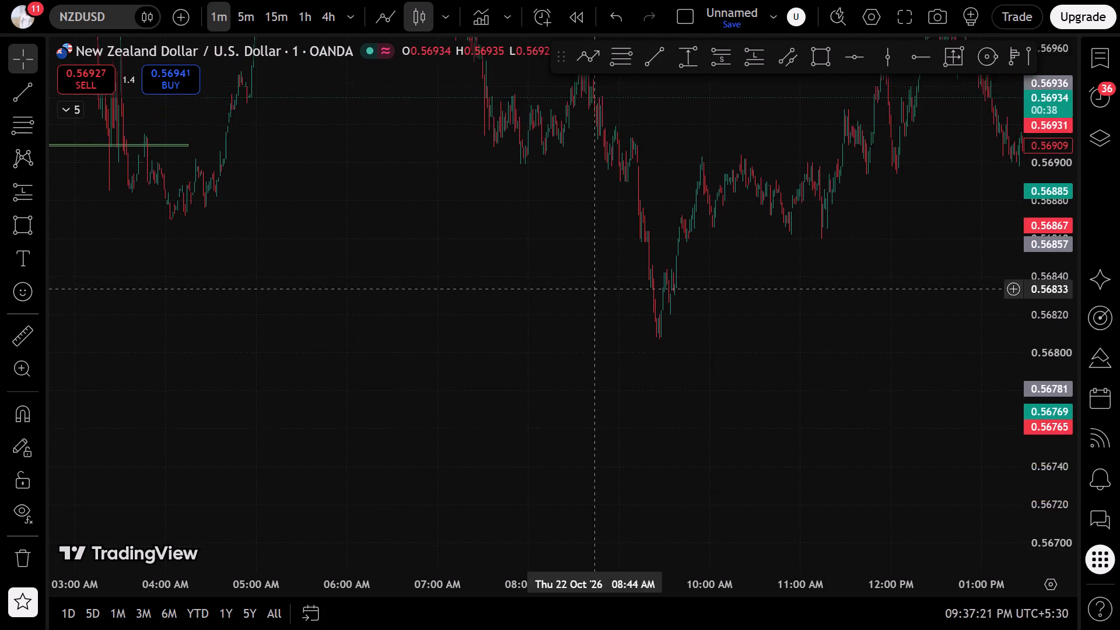
pyautogui.moveTo(374, 262); pyautogui.dragTo(810, 471)
pyautogui.moveTo(337, 398); pyautogui.dragTo(735, 460)
pyautogui.scroll(7, 679, 446)
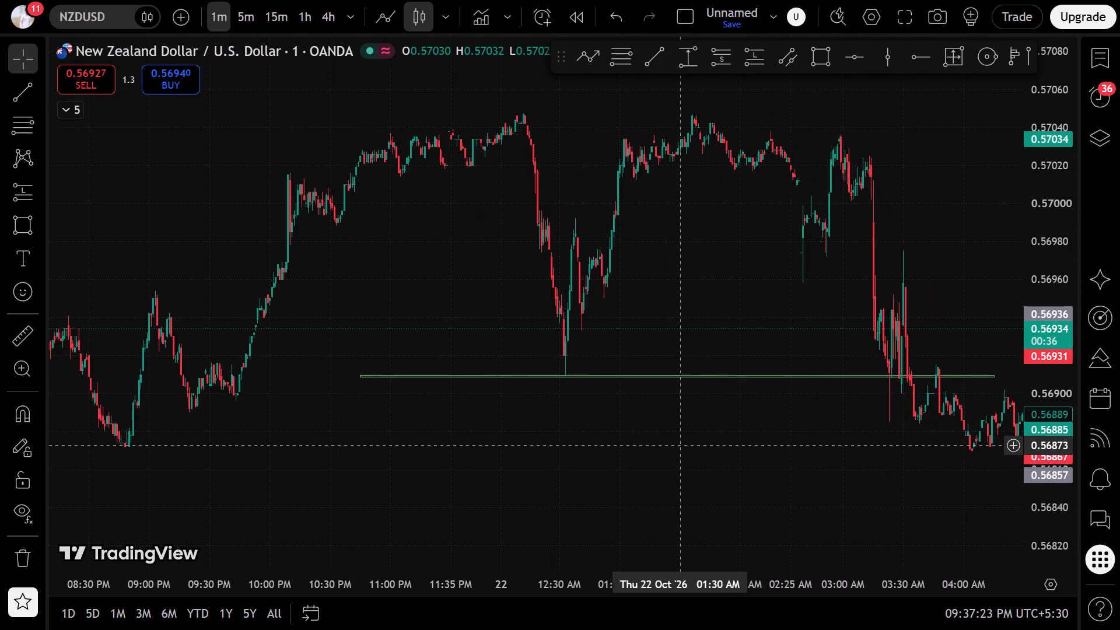
pyautogui.scroll(5, 715, 446)
pyautogui.scroll(-10, 715, 446)
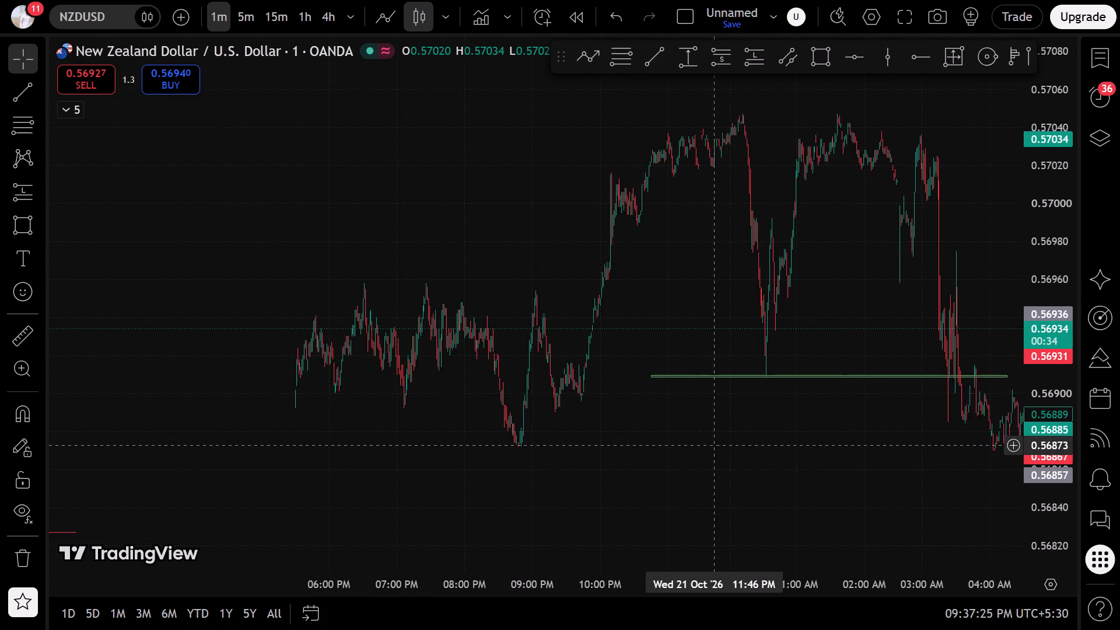
pyautogui.scroll(-5, 715, 446)
# Examine the red 21 October morning level and the green level with its long position on the evening of 20 October.
pyautogui.moveTo(397, 439); pyautogui.dragTo(740, 216)
pyautogui.moveTo(550, 318); pyautogui.dragTo(789, 214)
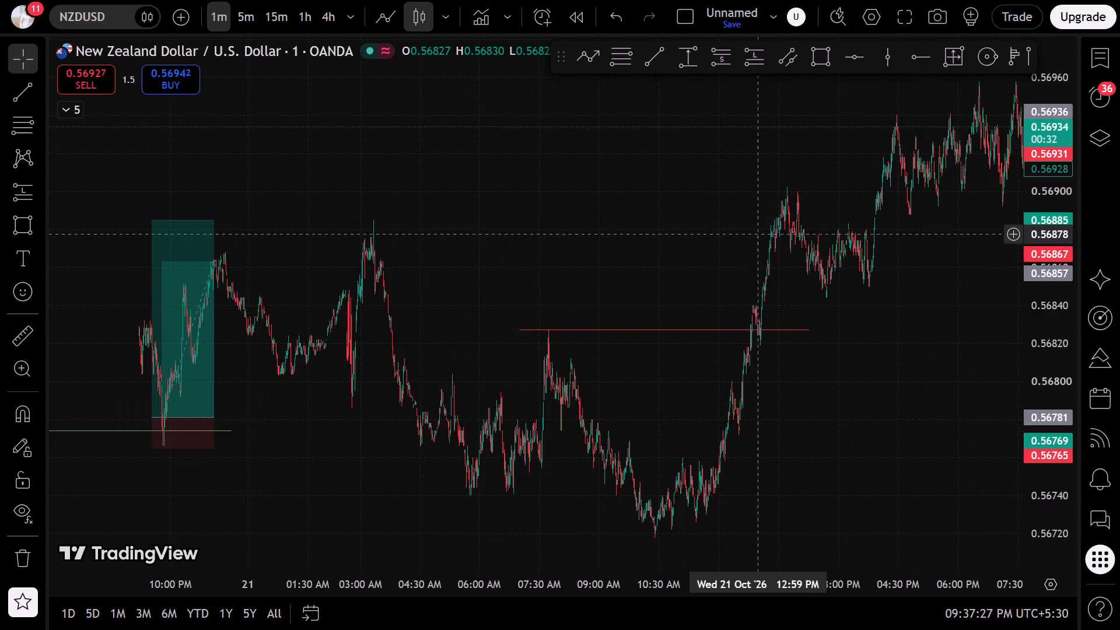
pyautogui.scroll(12, 696, 289)
pyautogui.moveTo(597, 388); pyautogui.dragTo(1021, 324)
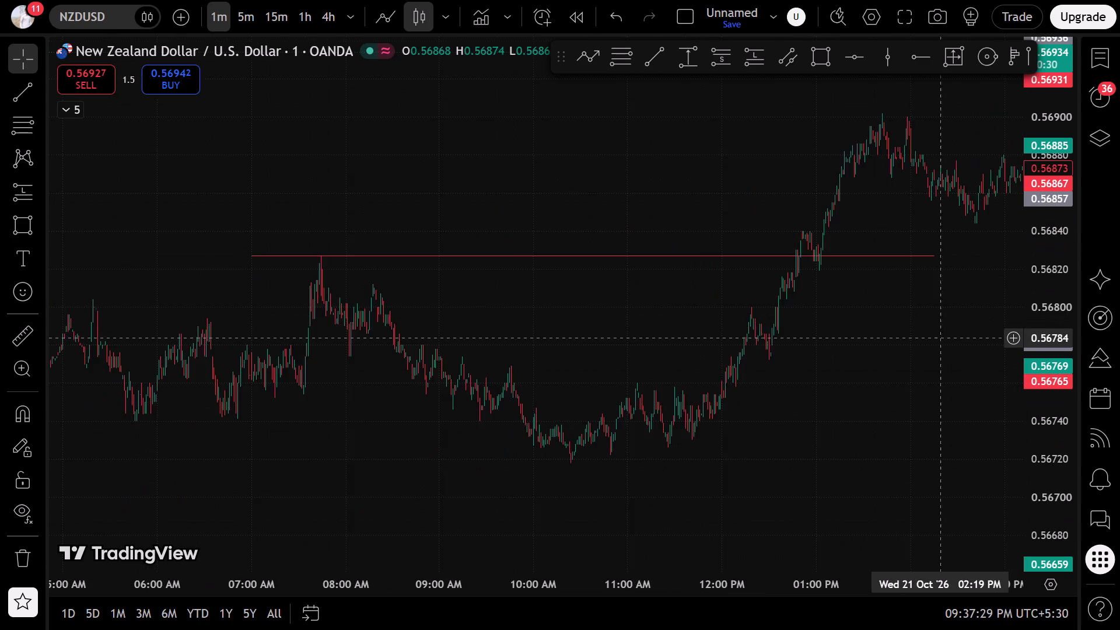
pyautogui.scroll(7, 919, 337)
pyautogui.scroll(-19, 919, 336)
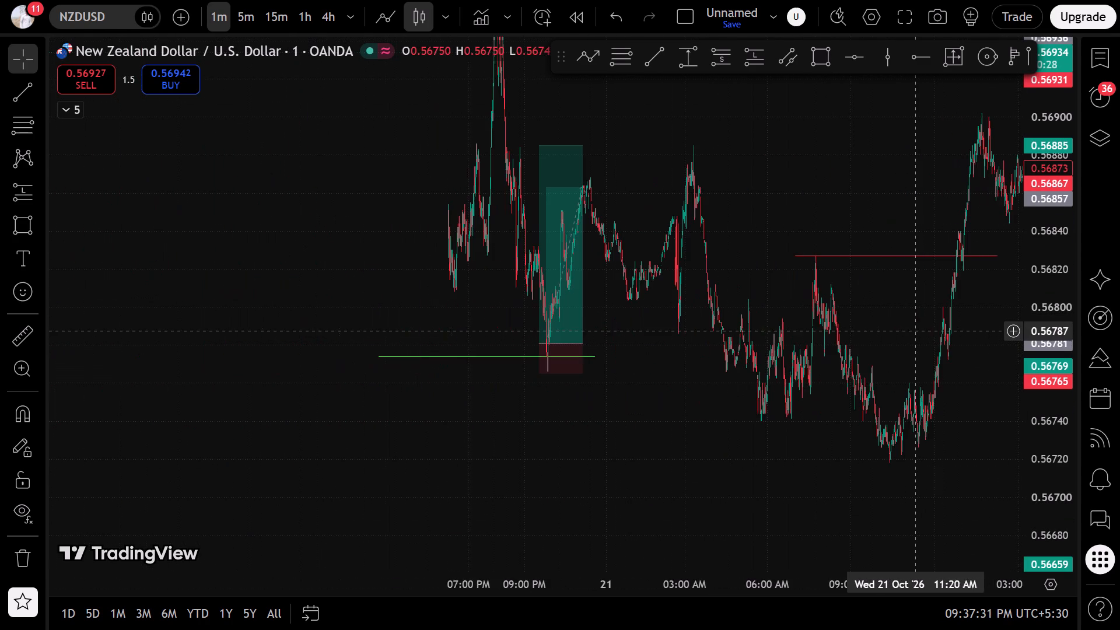
pyautogui.moveTo(663, 404); pyautogui.dragTo(928, 444)
pyautogui.scroll(3, 821, 442)
pyautogui.moveTo(580, 450); pyautogui.dragTo(668, 411)
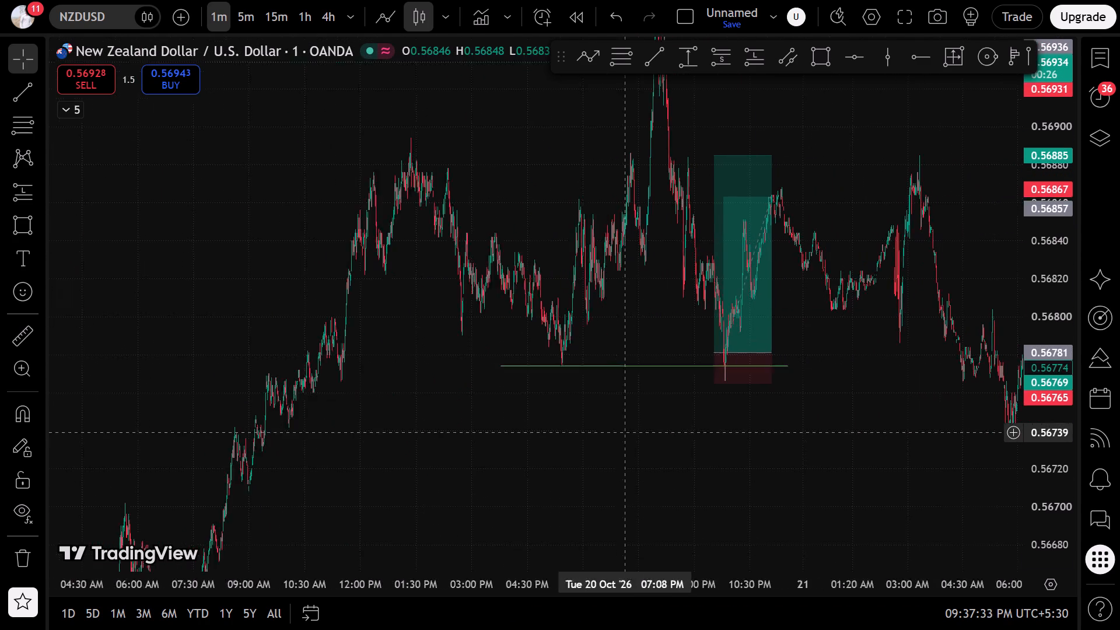
pyautogui.moveTo(668, 411); pyautogui.dragTo(964, 257)
# Extend the target of the 19 October 01:17 PM long position to 0.56687.
pyautogui.moveTo(584, 453); pyautogui.dragTo(1044, 279)
pyautogui.moveTo(428, 253); pyautogui.dragTo(556, 272)
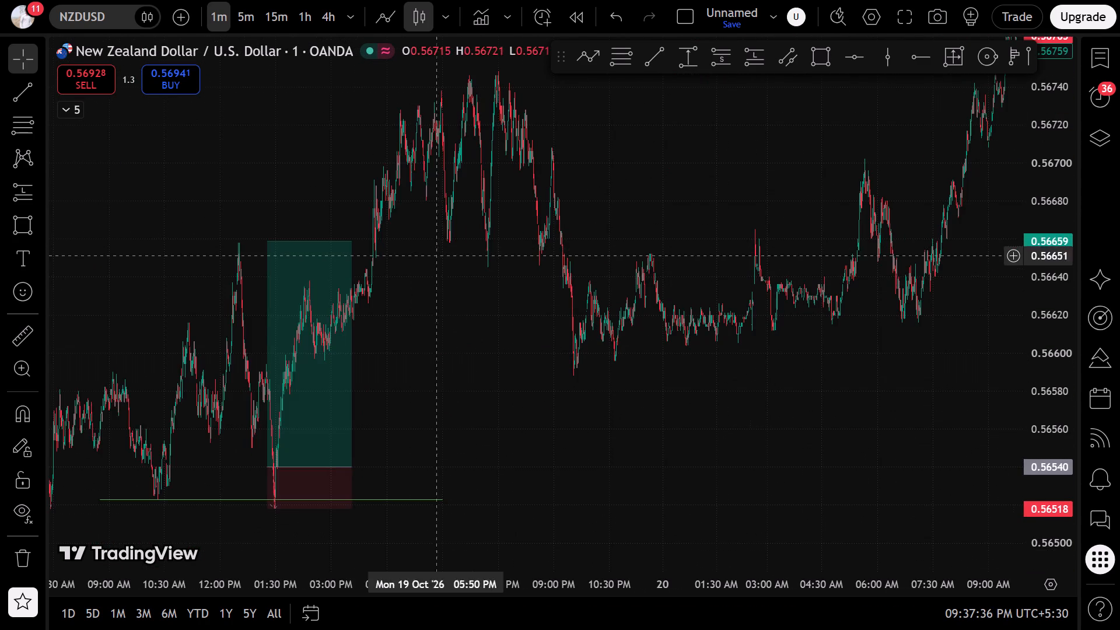
pyautogui.moveTo(556, 272); pyautogui.dragTo(889, 166)
pyautogui.scroll(7, 443, 421)
pyautogui.moveTo(789, 243); pyautogui.dragTo(789, 325)
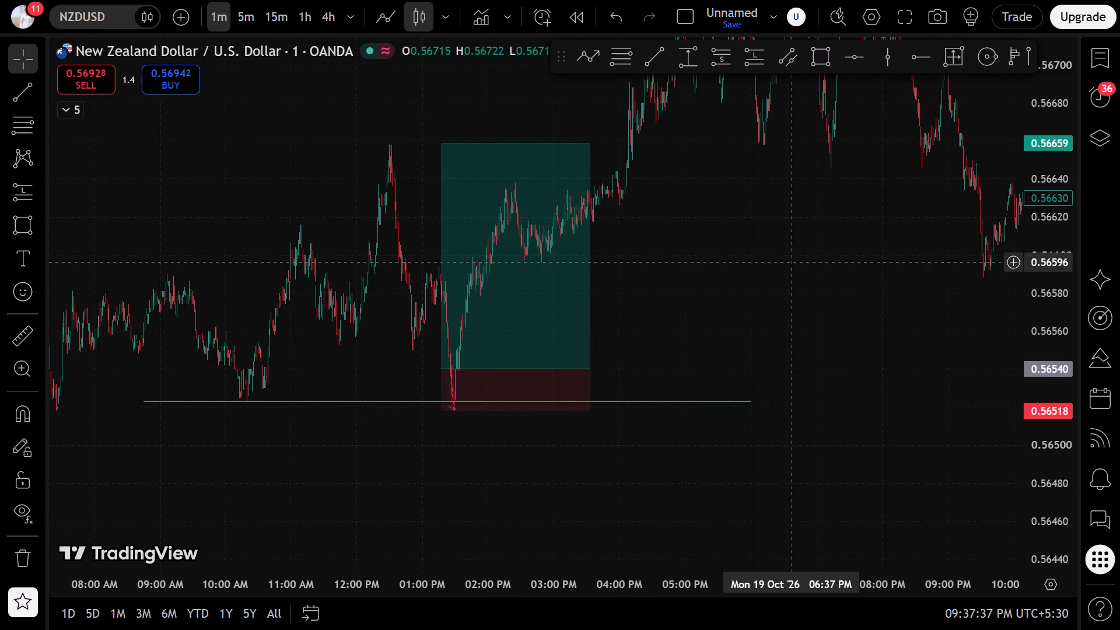
pyautogui.moveTo(789, 325); pyautogui.dragTo(771, 379)
pyautogui.scroll(4, 486, 378)
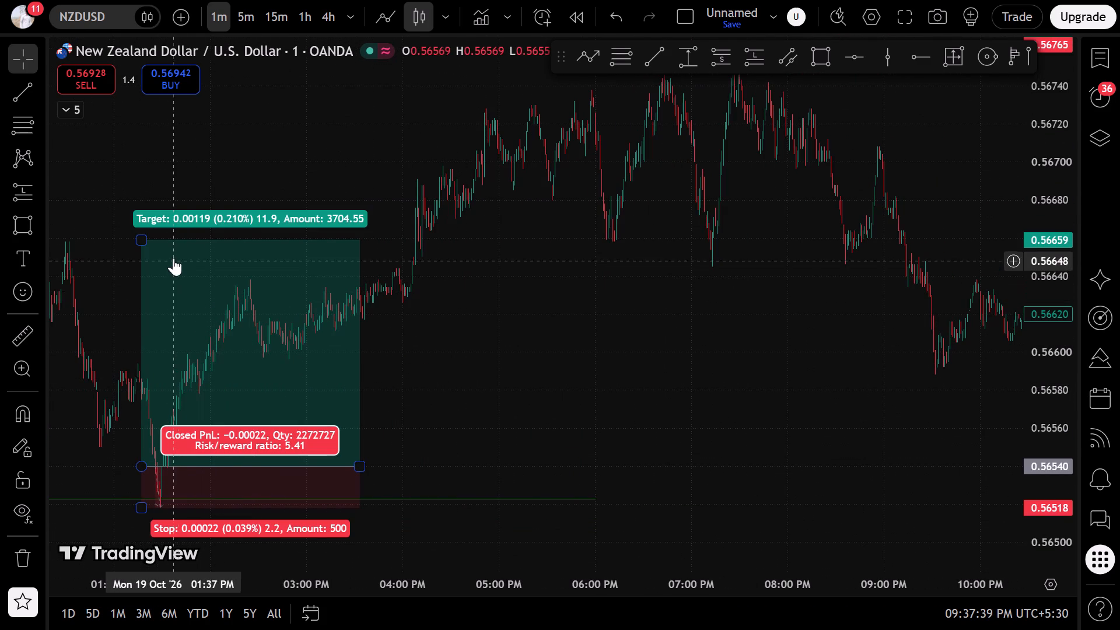
pyautogui.moveTo(144, 240); pyautogui.dragTo(247, 185)
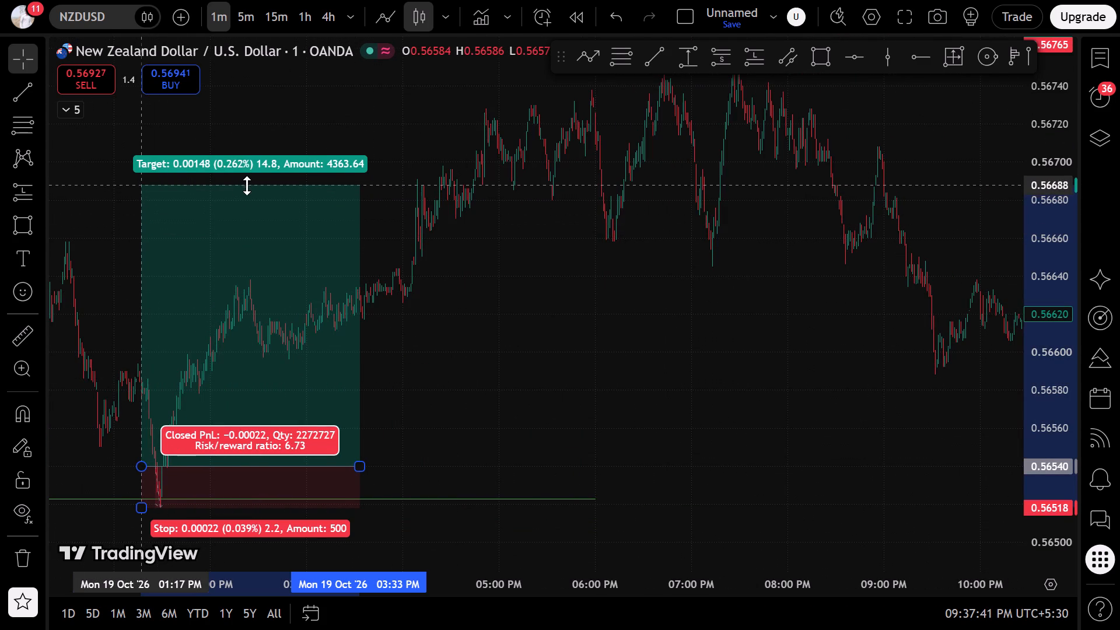
pyautogui.moveTo(247, 185); pyautogui.dragTo(247, 187)
pyautogui.moveTo(532, 273); pyautogui.dragTo(559, 273)
# Show the watchlist and switch NZDUSD to the 5-minute chart, reset to the latest 27 October candles.
pyautogui.click(1114, 50)
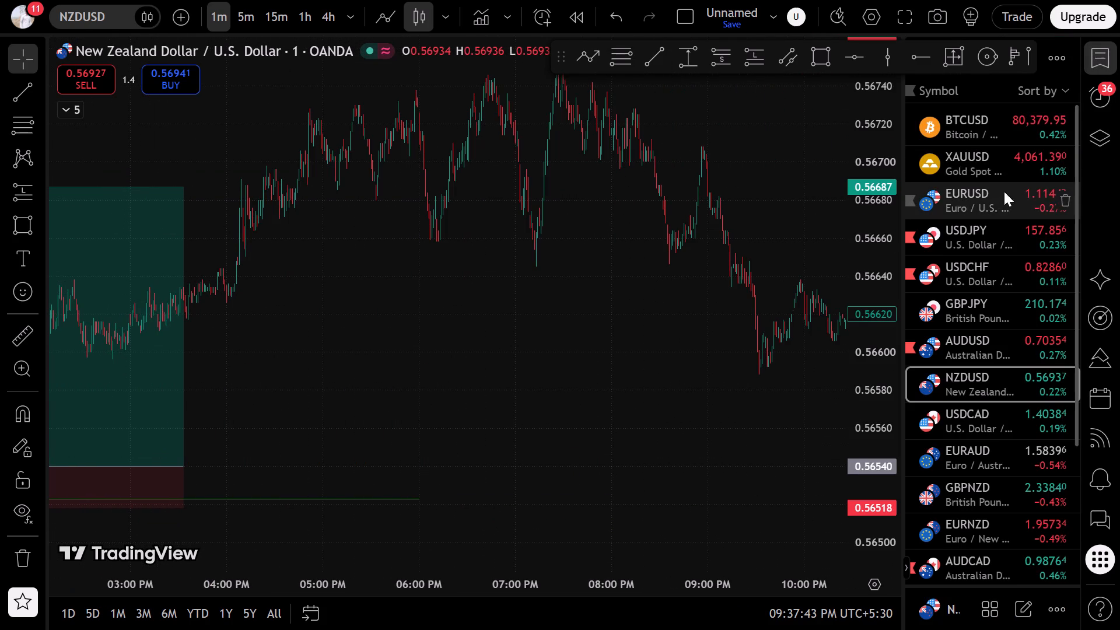
pyautogui.click(243, 19)
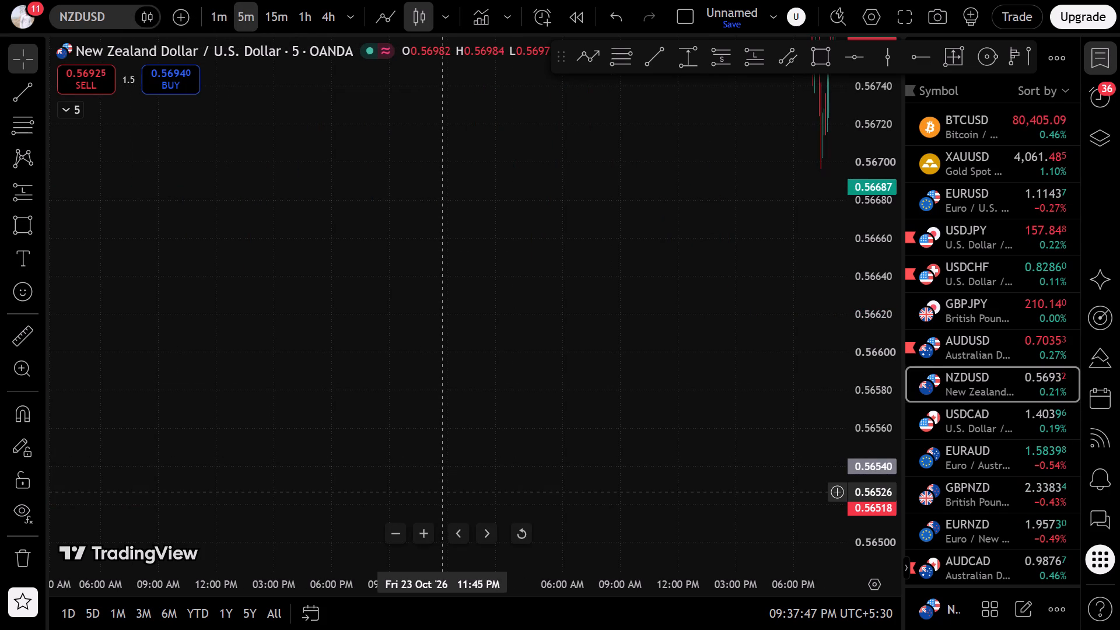
pyautogui.click(514, 532)
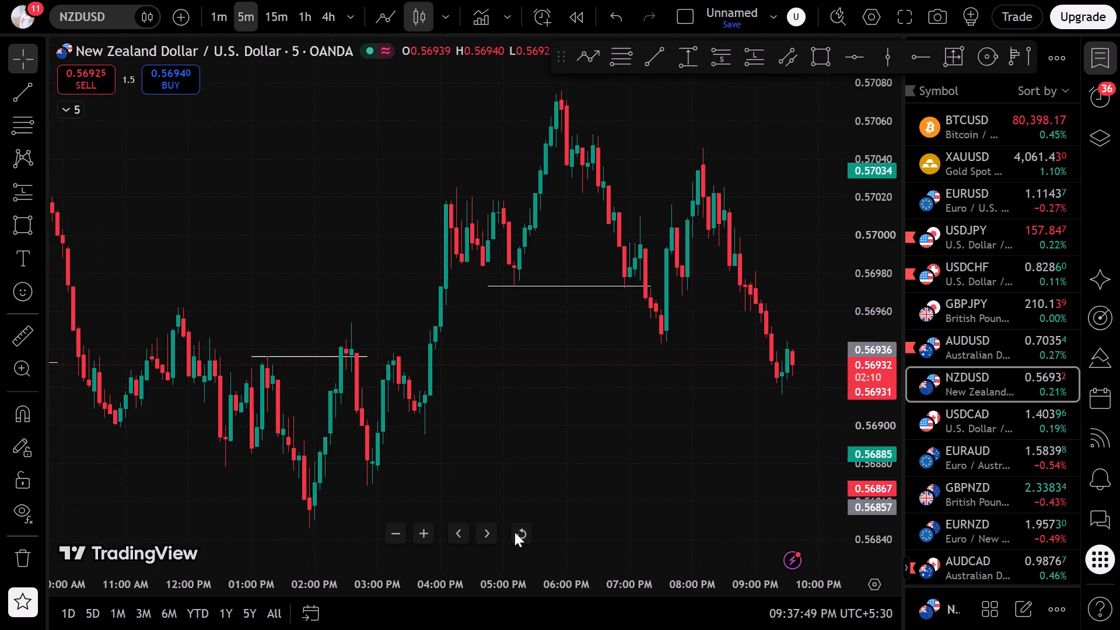
pyautogui.scroll(-5, 684, 411)
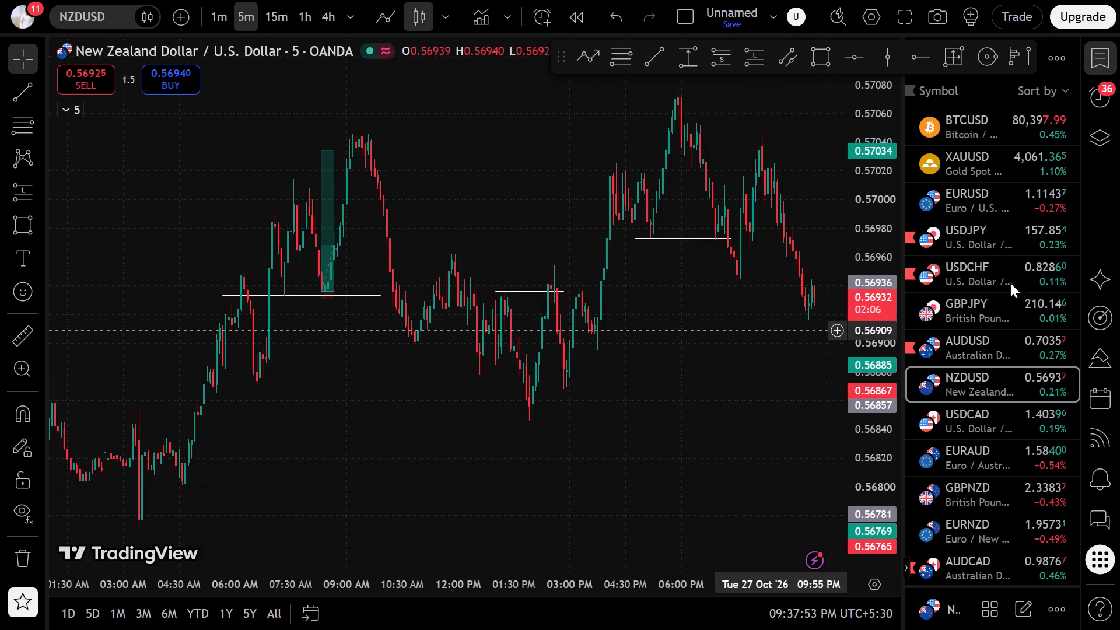
# Switch to GBPJPY and examine its 5-minute price action, white levels and example positions from 24 to 27 October.
pyautogui.click(974, 303)
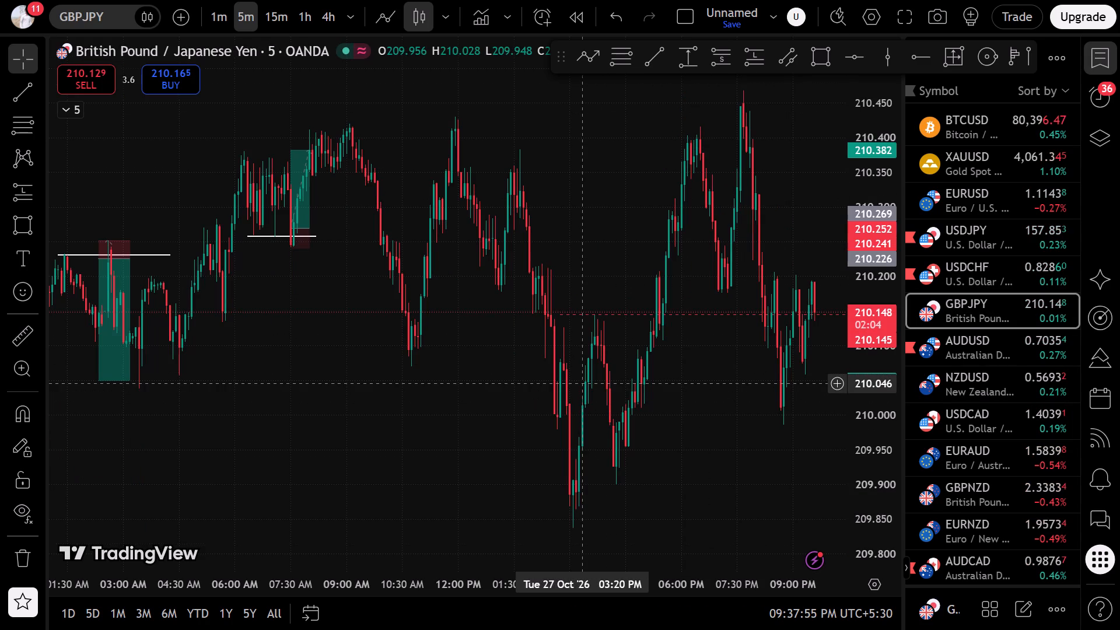
pyautogui.scroll(-2, 327, 400)
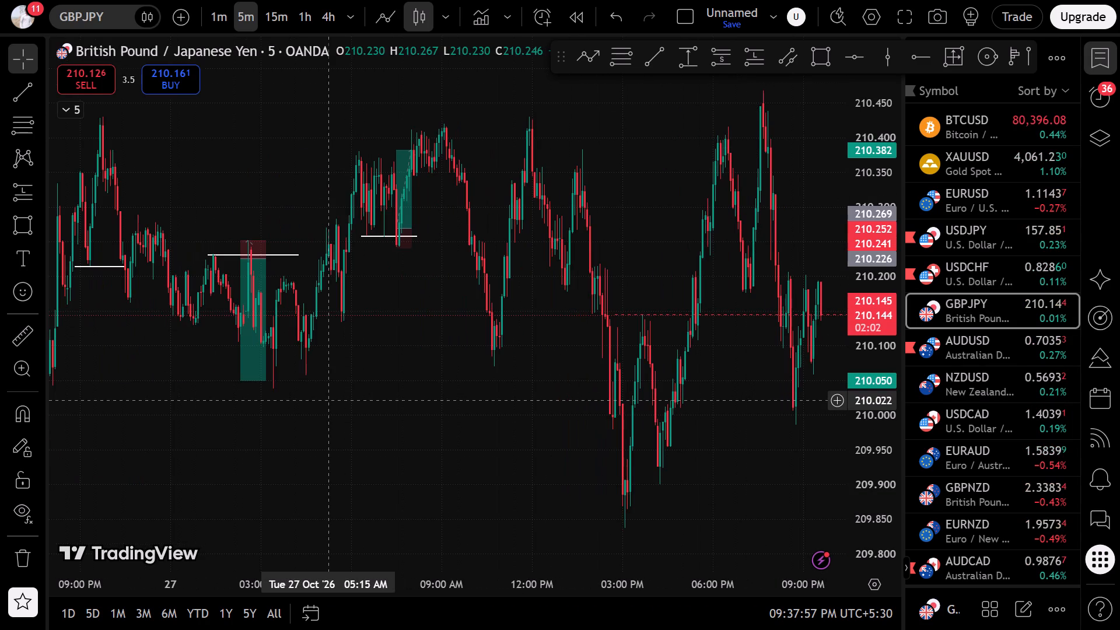
pyautogui.scroll(-2, 327, 400)
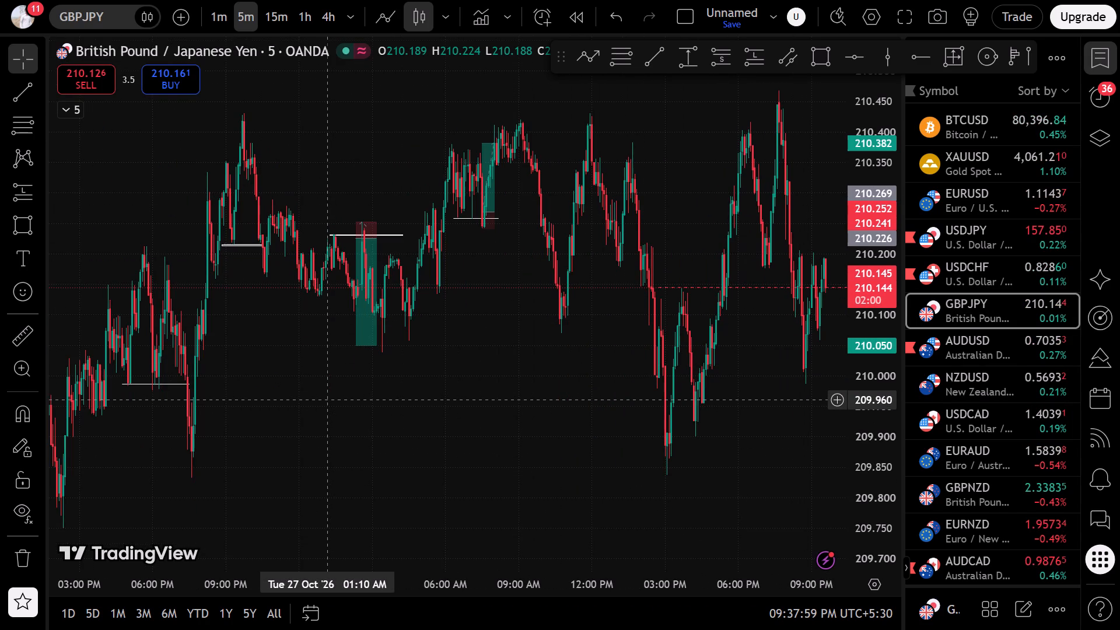
pyautogui.moveTo(334, 399); pyautogui.dragTo(797, 327)
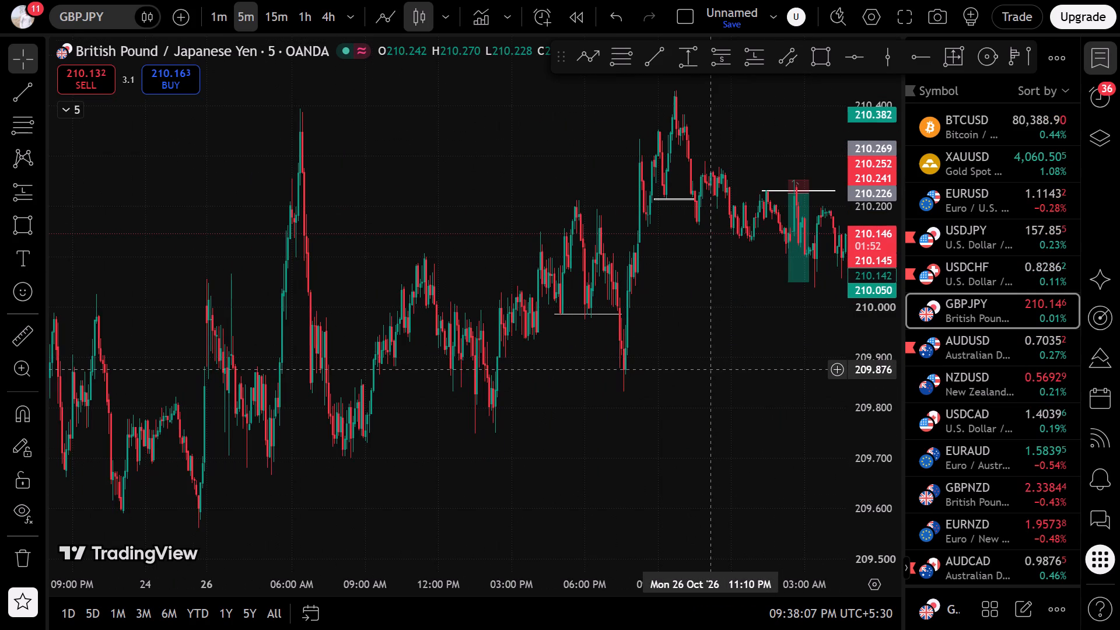
pyautogui.moveTo(600, 418); pyautogui.dragTo(929, 430)
pyautogui.scroll(7, 706, 457)
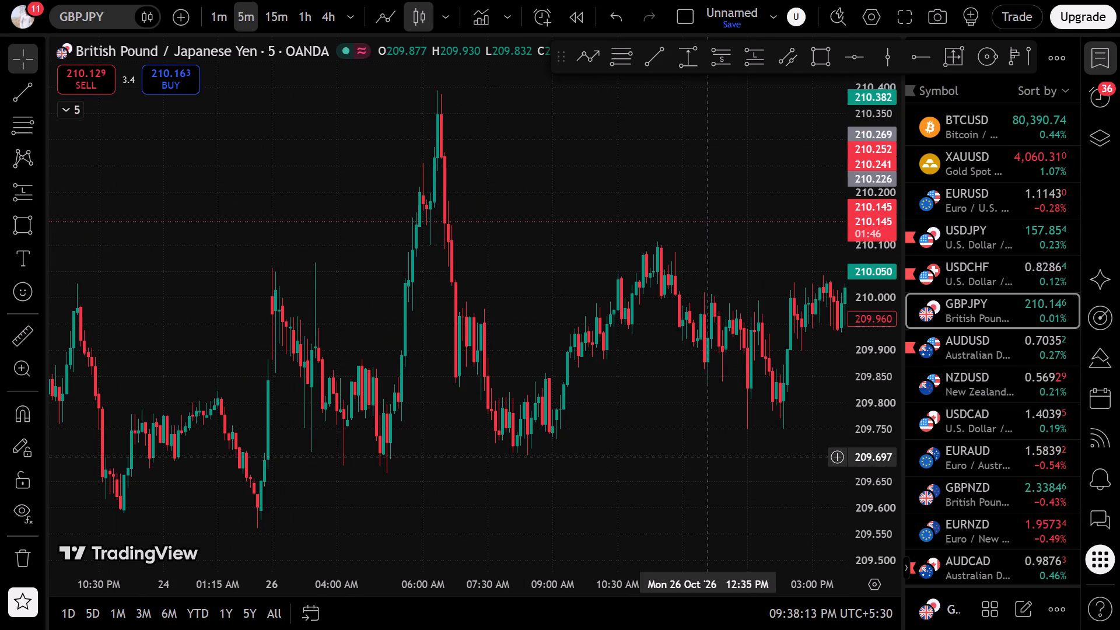
pyautogui.scroll(2, 706, 457)
pyautogui.moveTo(674, 424); pyautogui.dragTo(419, 440)
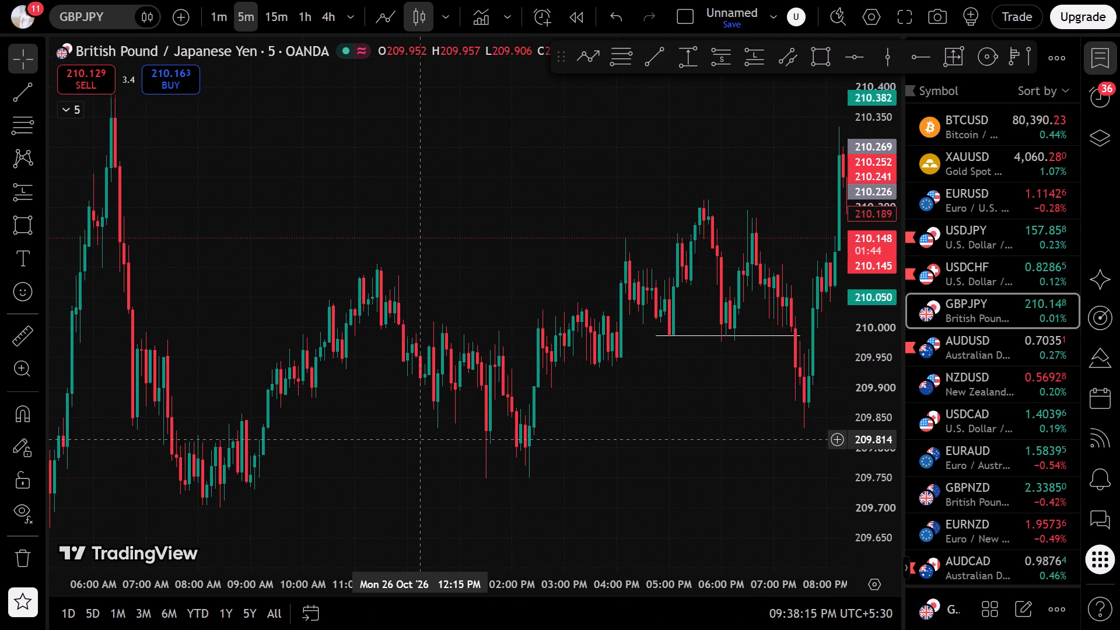
pyautogui.moveTo(610, 418); pyautogui.dragTo(313, 447)
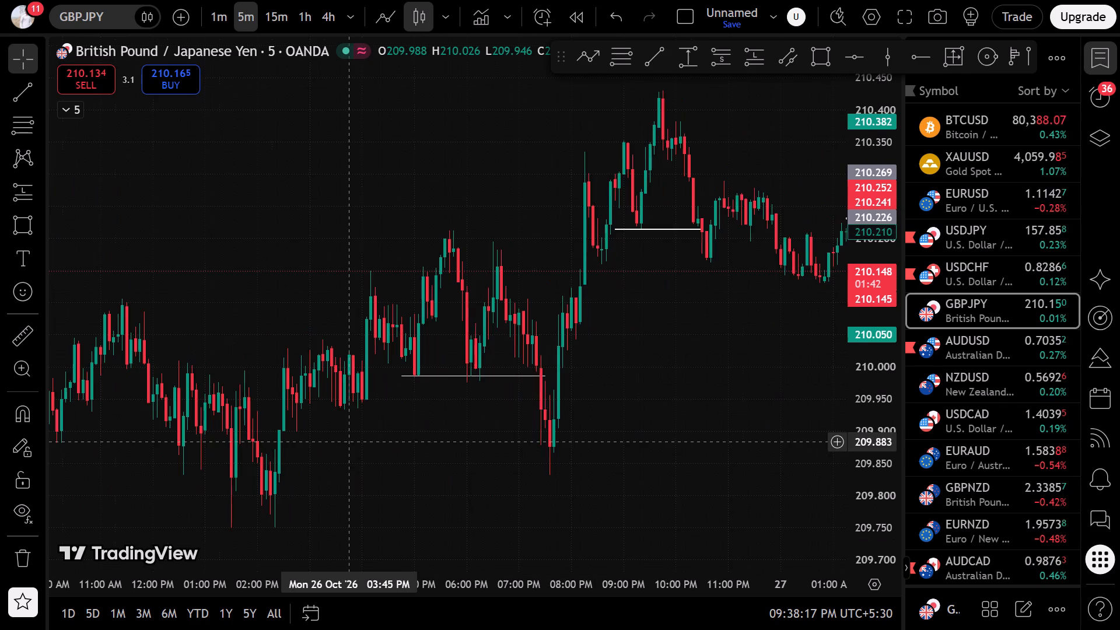
pyautogui.moveTo(313, 447); pyautogui.dragTo(251, 465)
pyautogui.moveTo(653, 407); pyautogui.dragTo(342, 442)
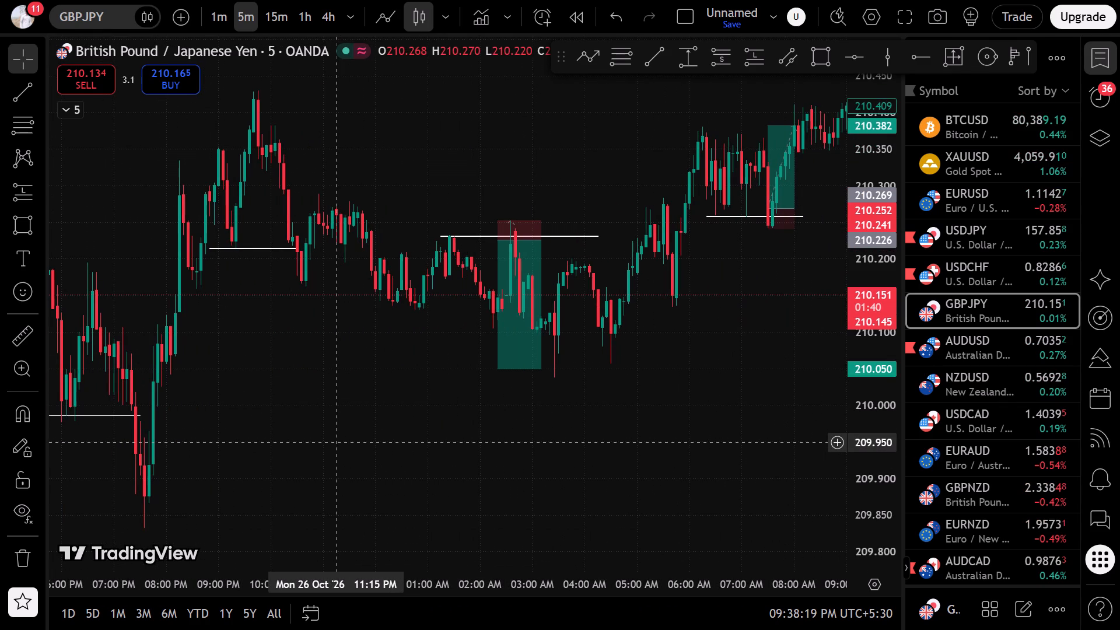
pyautogui.moveTo(750, 346); pyautogui.dragTo(445, 447)
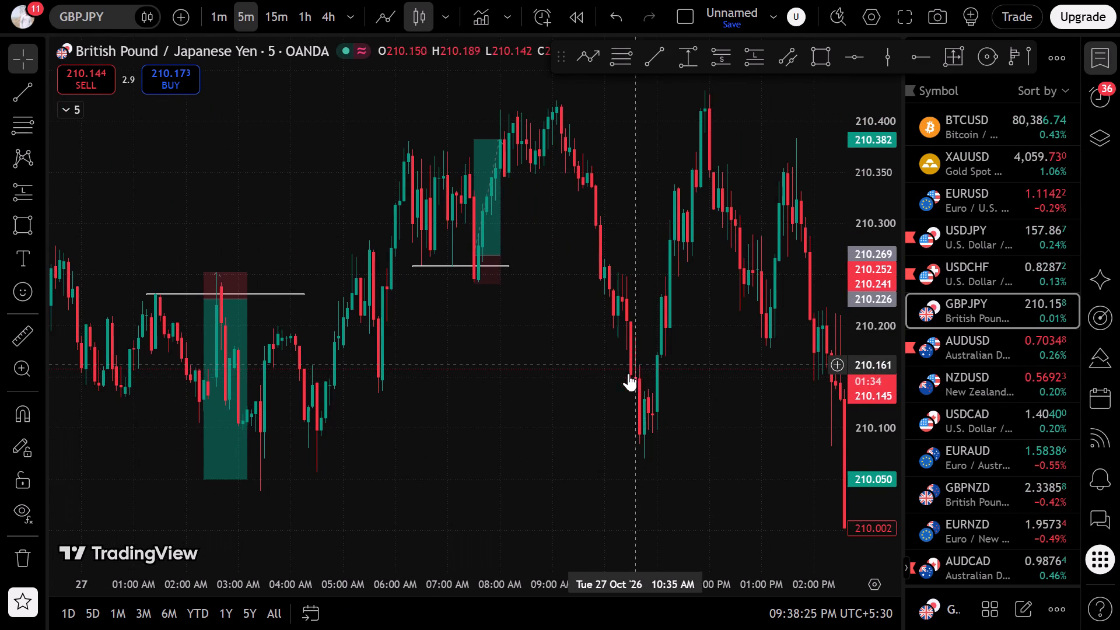
pyautogui.moveTo(580, 408); pyautogui.dragTo(272, 465)
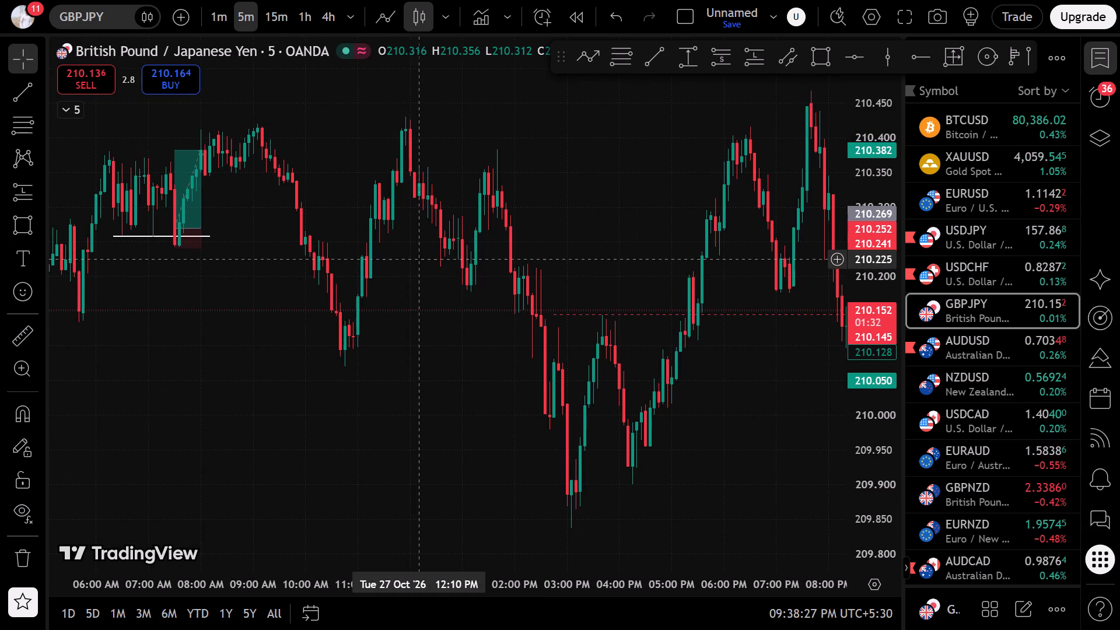
# Examine the 27 October GBPJPY swings from the morning short and long positions through to the latest candles.
pyautogui.scroll(-1, 440, 250)
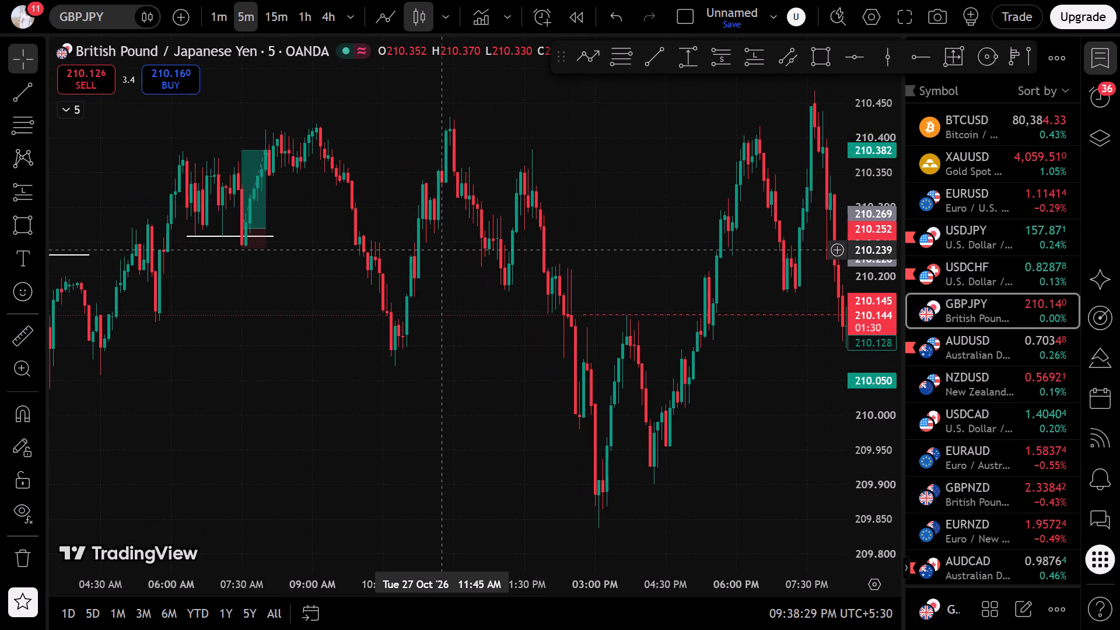
pyautogui.scroll(-3, 440, 250)
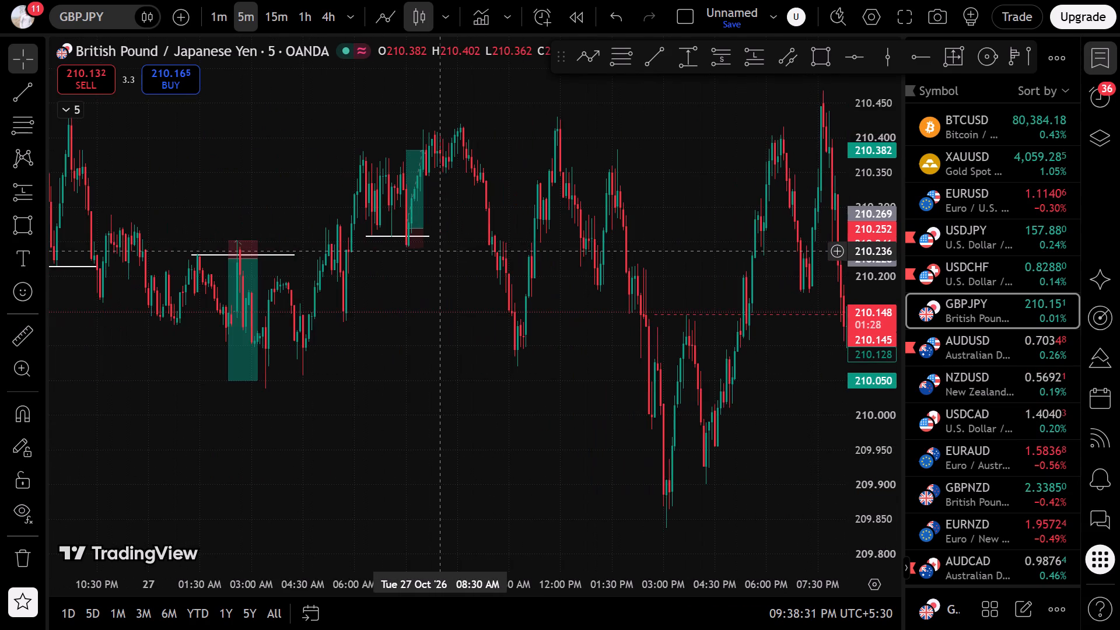
pyautogui.moveTo(334, 405); pyautogui.dragTo(387, 407)
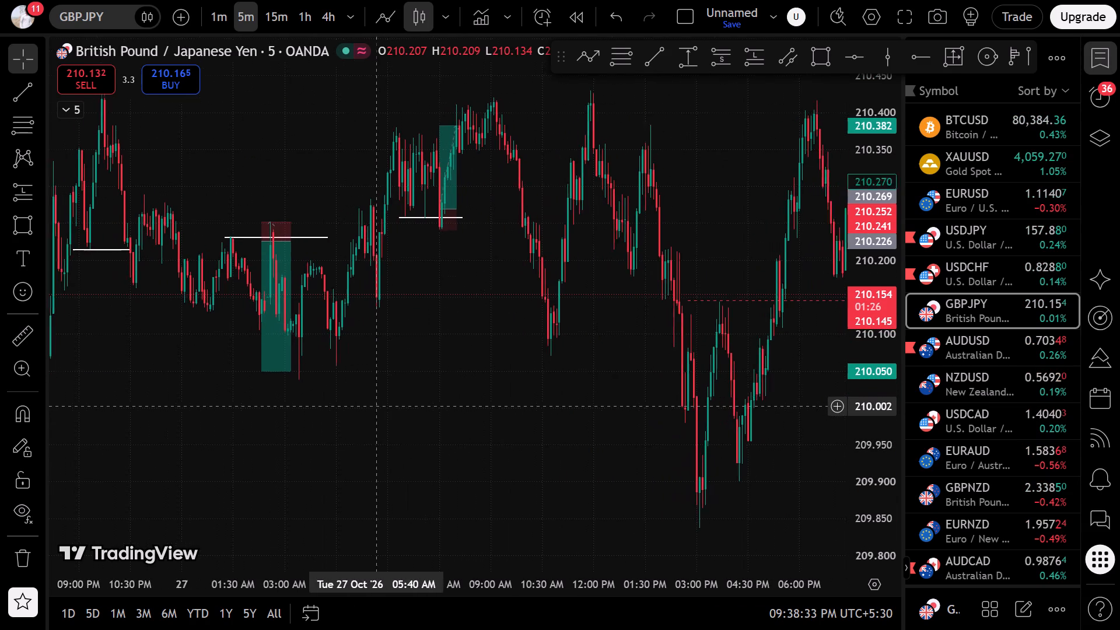
pyautogui.moveTo(387, 407); pyautogui.dragTo(398, 408)
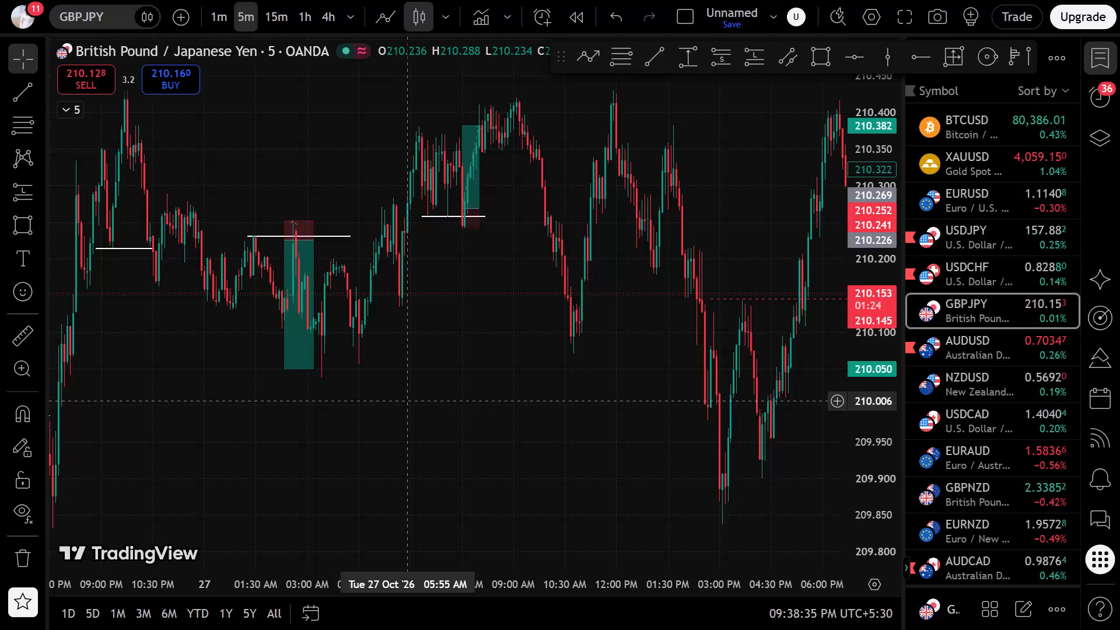
pyautogui.scroll(-1, 408, 401)
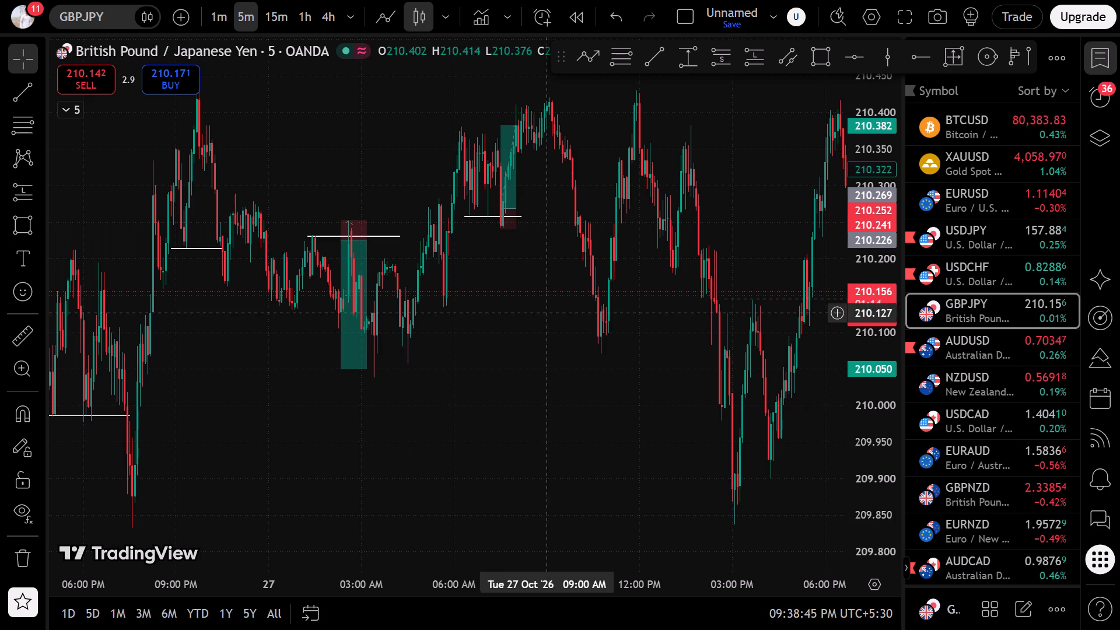
pyautogui.moveTo(647, 419); pyautogui.dragTo(374, 438)
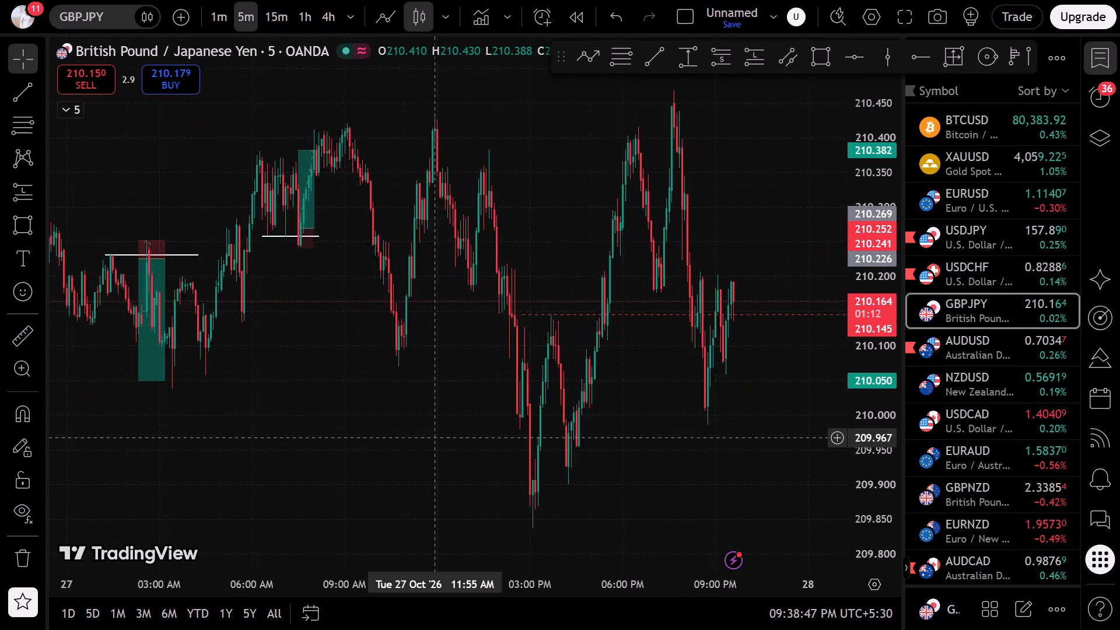
pyautogui.moveTo(374, 438); pyautogui.dragTo(290, 438)
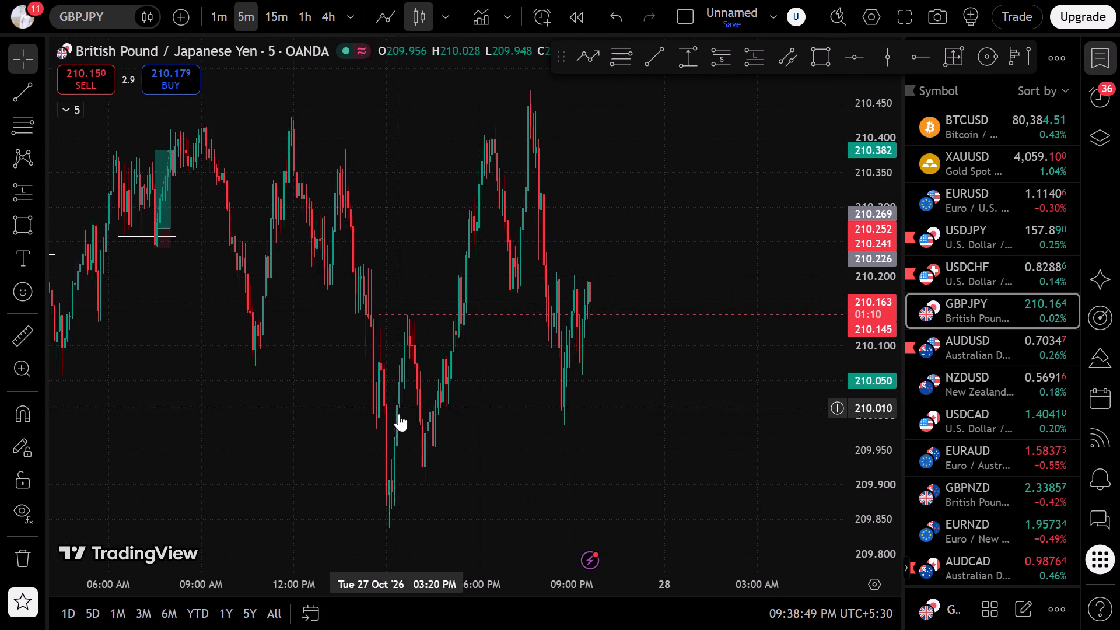
pyautogui.moveTo(402, 420); pyautogui.dragTo(612, 415)
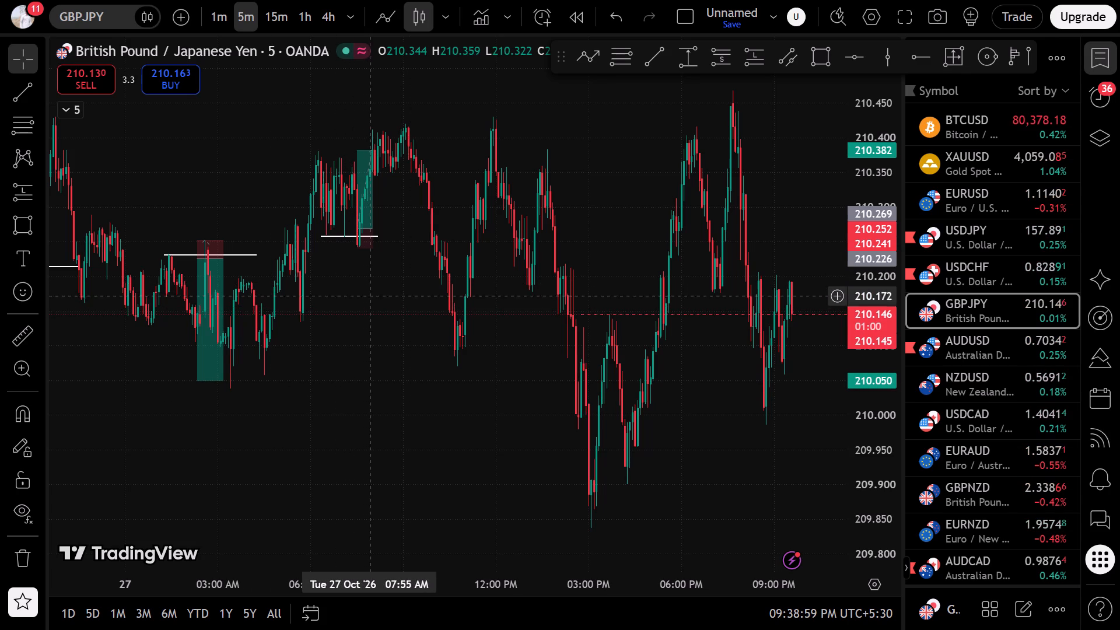
# Draw a flat rectangle as a GBPJPY level at 210.177, from 06:25 PM to 08:40 PM on 27 October.
pyautogui.scroll(4, 547, 459)
pyautogui.moveTo(568, 409); pyautogui.dragTo(533, 421)
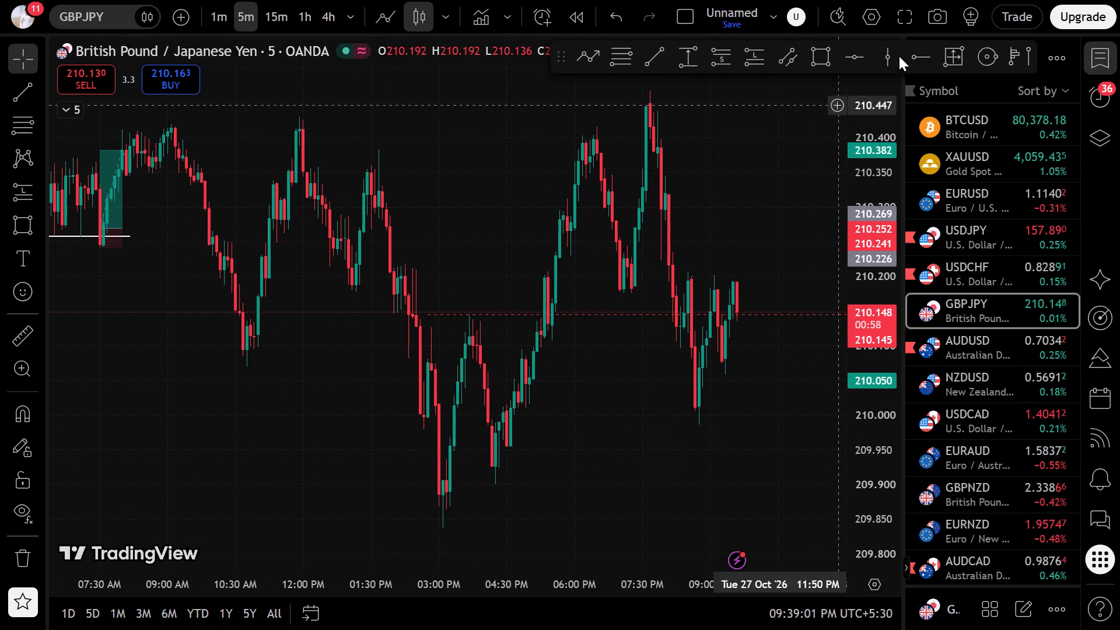
pyautogui.click(833, 57)
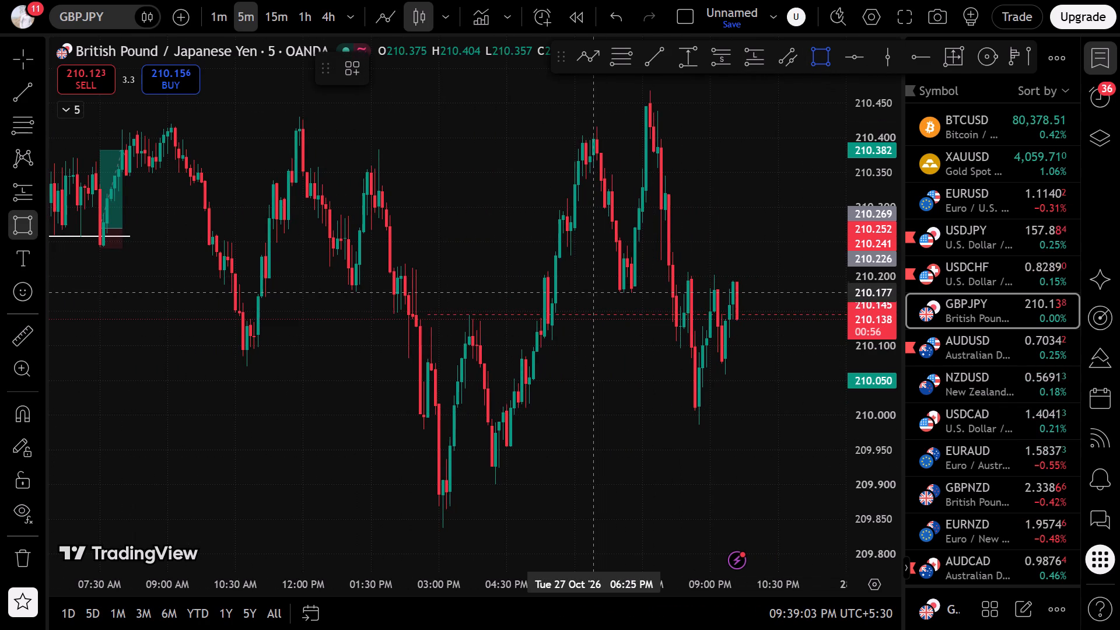
pyautogui.click(596, 292)
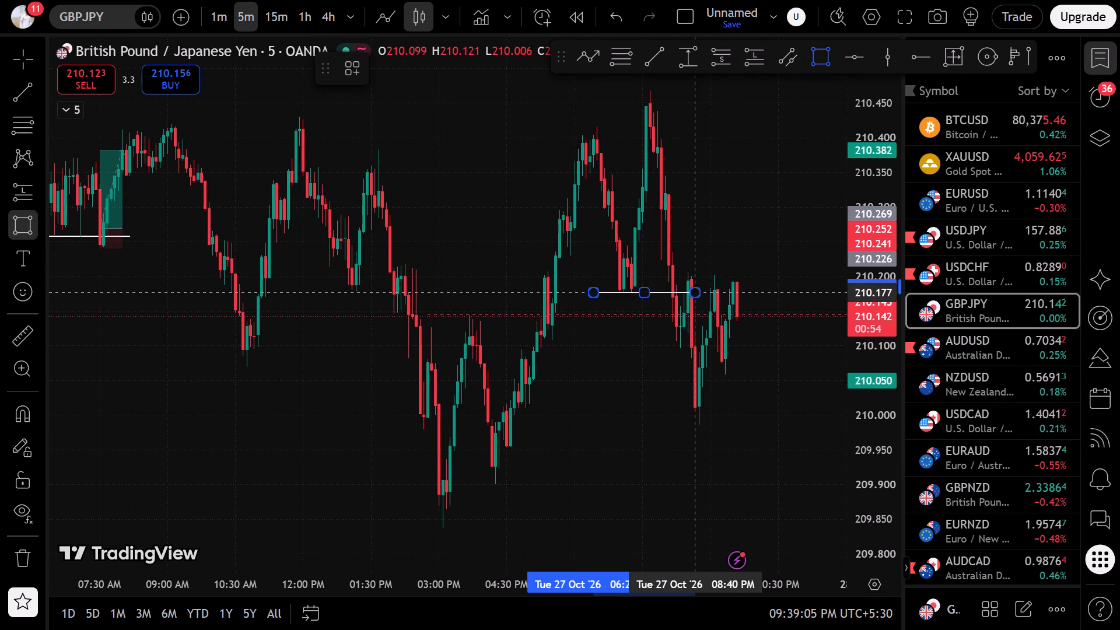
pyautogui.click(696, 292)
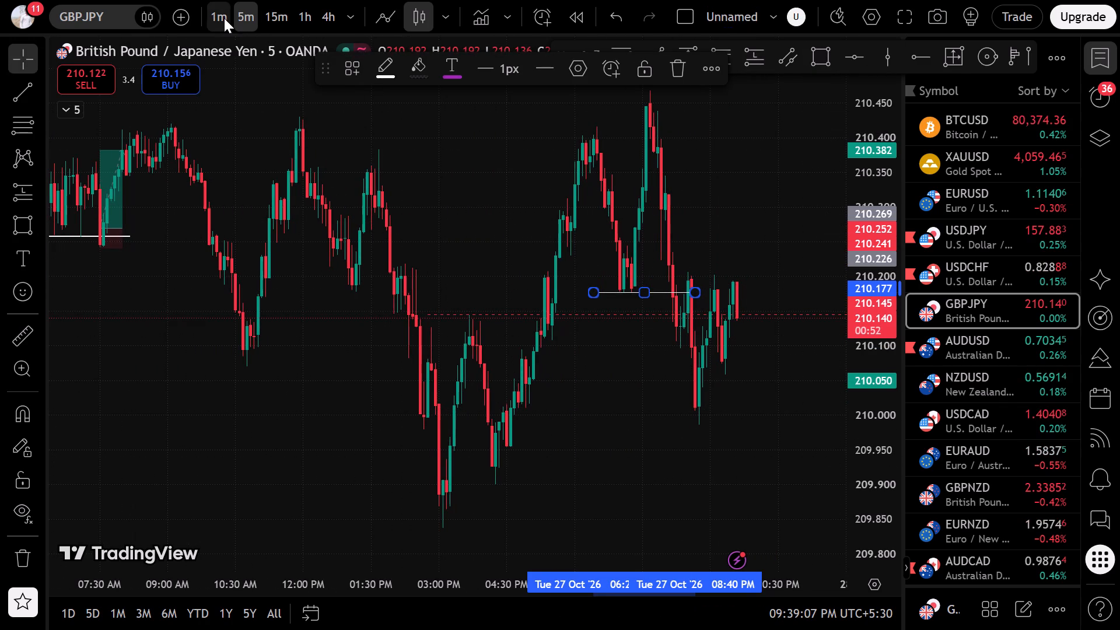
# Switch GBPJPY to the 1-minute chart and examine the price action around the new 210.177 level.
pyautogui.click(224, 18)
pyautogui.scroll(-6, 224, 21)
pyautogui.scroll(2, 239, 176)
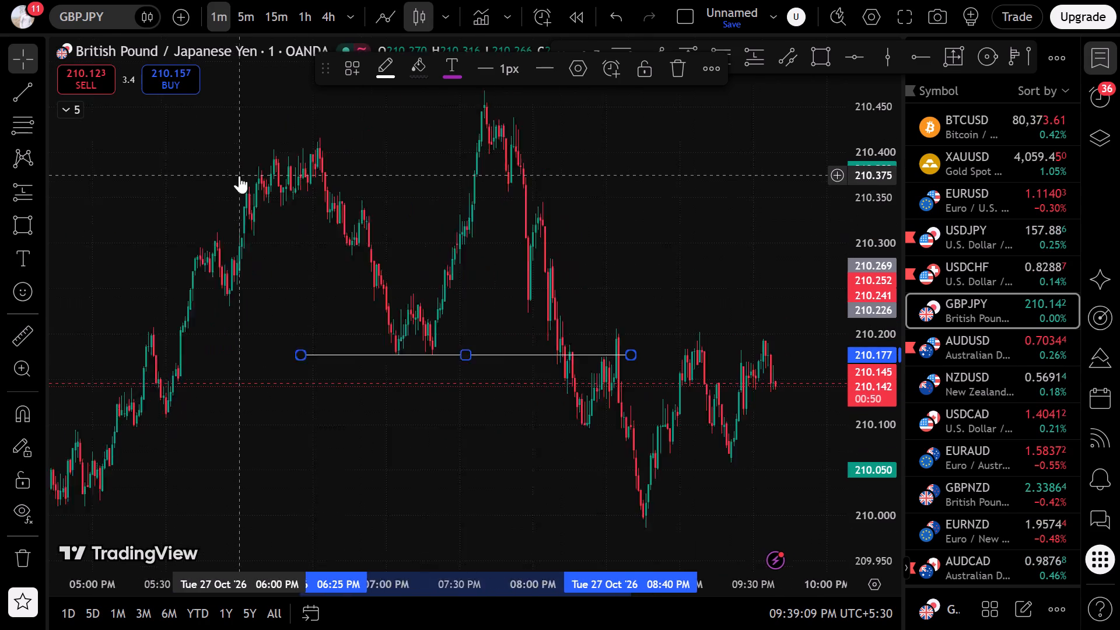
pyautogui.scroll(1, 239, 176)
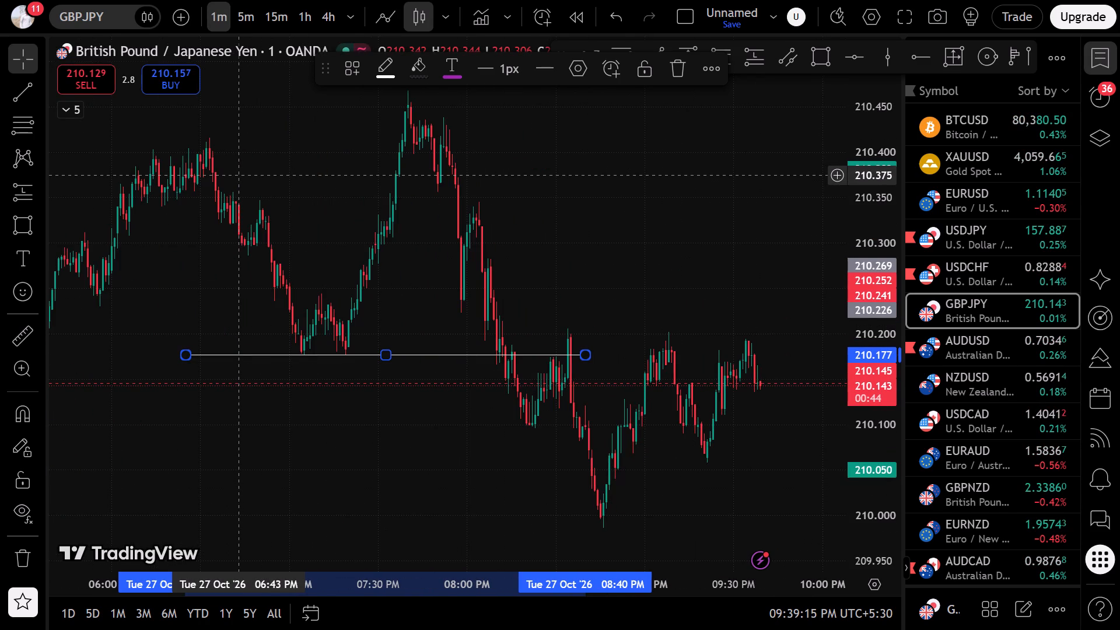
pyautogui.scroll(-5, 239, 176)
pyautogui.scroll(5, 239, 176)
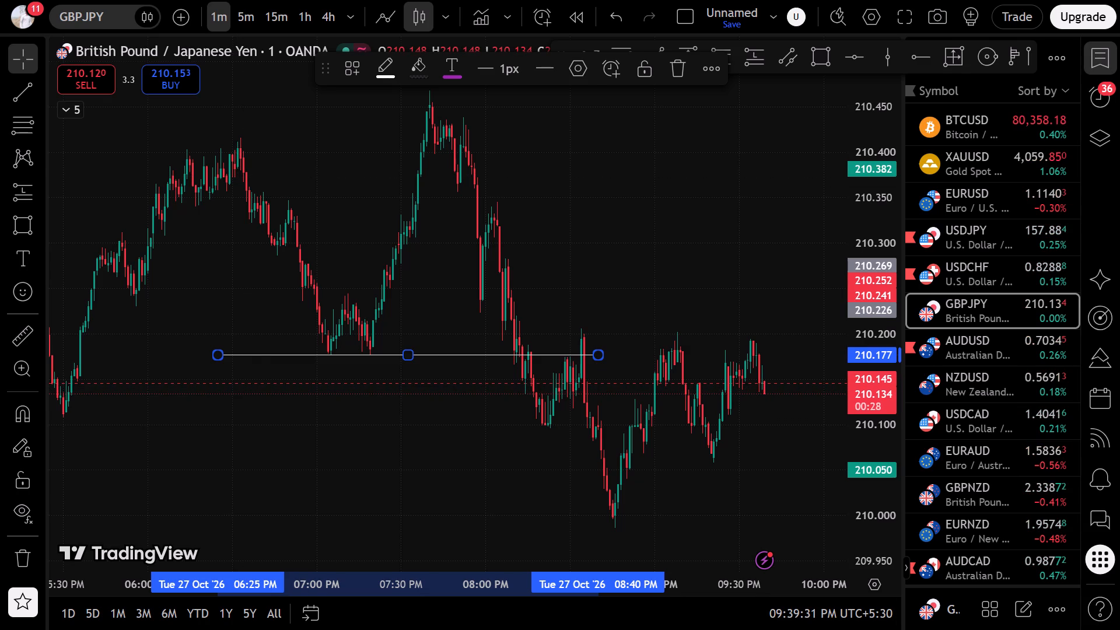
pyautogui.scroll(-2, 599, 433)
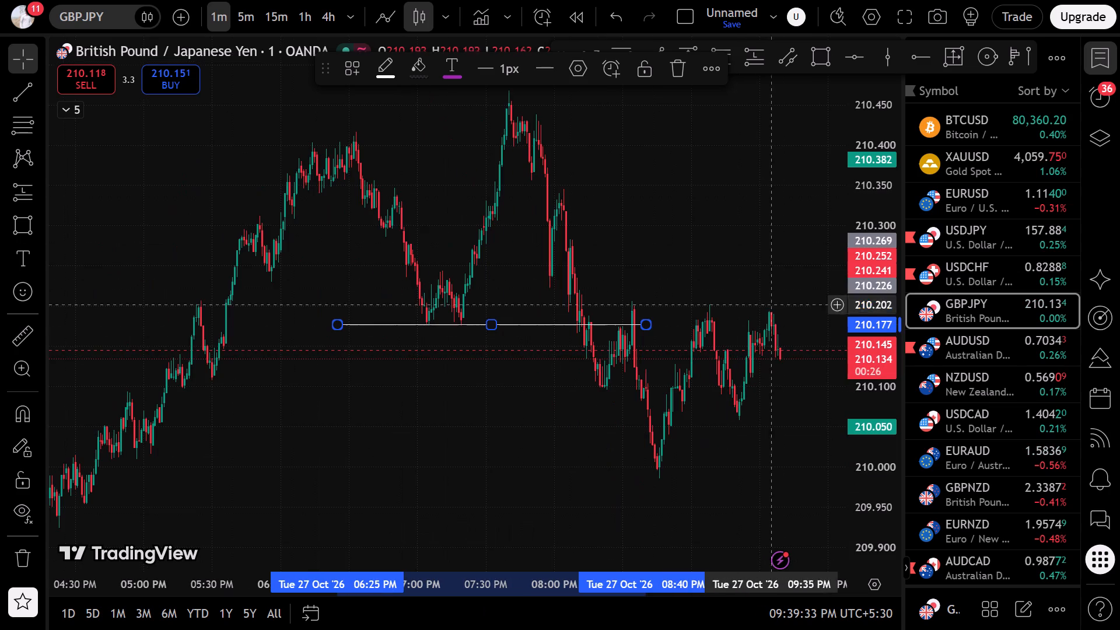
# Switch the chart to XAUUSD and hide the watchlist.
pyautogui.click(950, 154)
pyautogui.click(1113, 70)
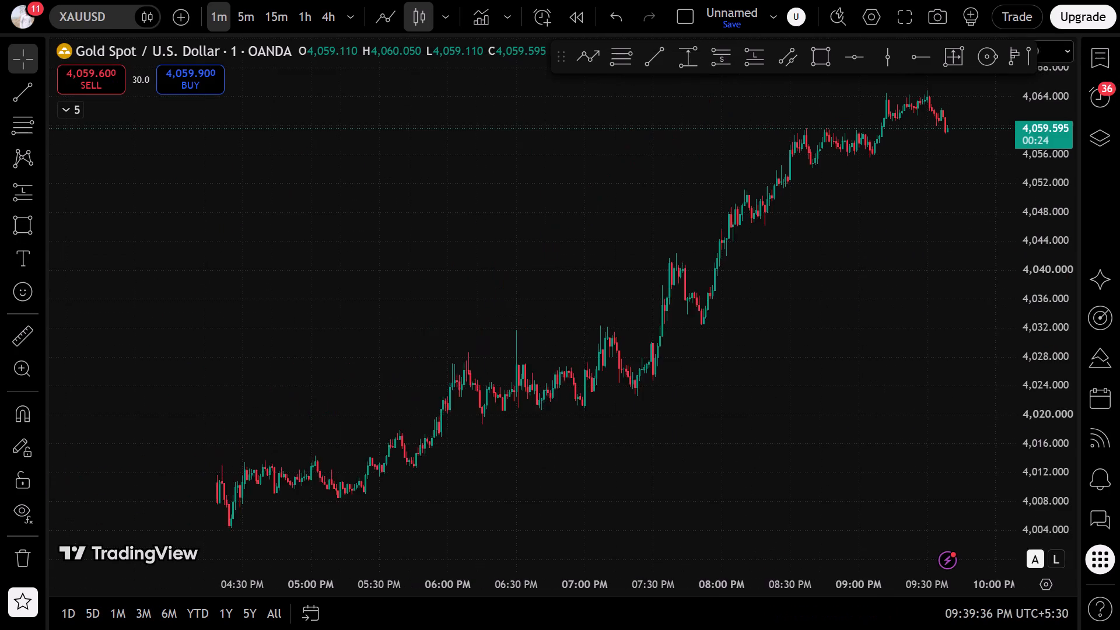
# Show the hidden LuxAlgo Nadaraya-Watson Envelope indicator on the XAUUSD 1-minute chart and collapse the indicator list.
pyautogui.scroll(8, 760, 373)
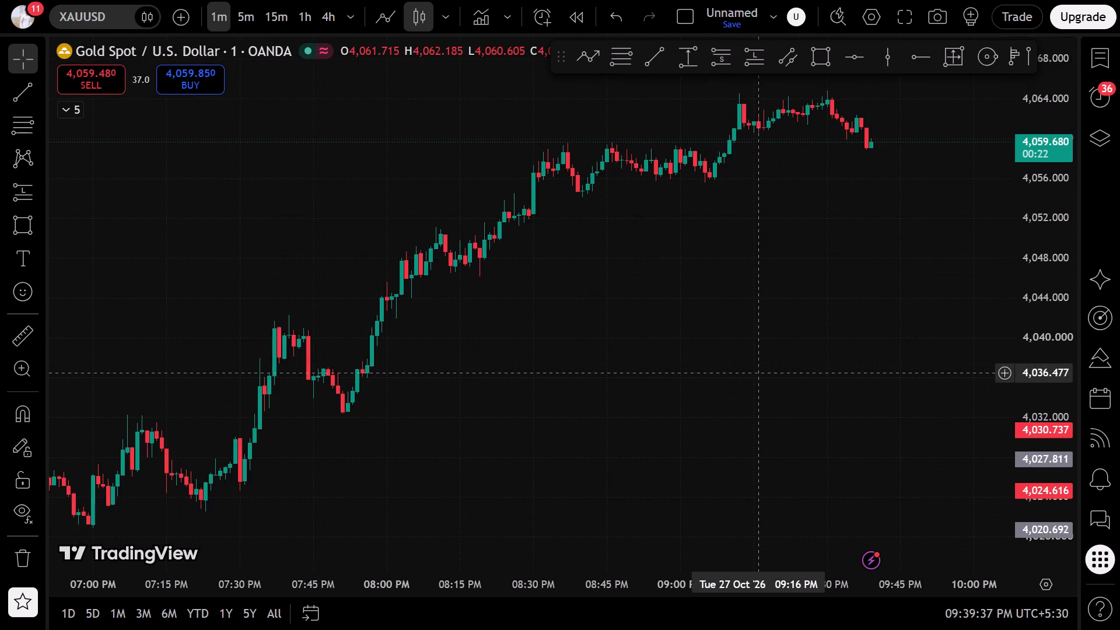
pyautogui.moveTo(535, 381); pyautogui.dragTo(957, 317)
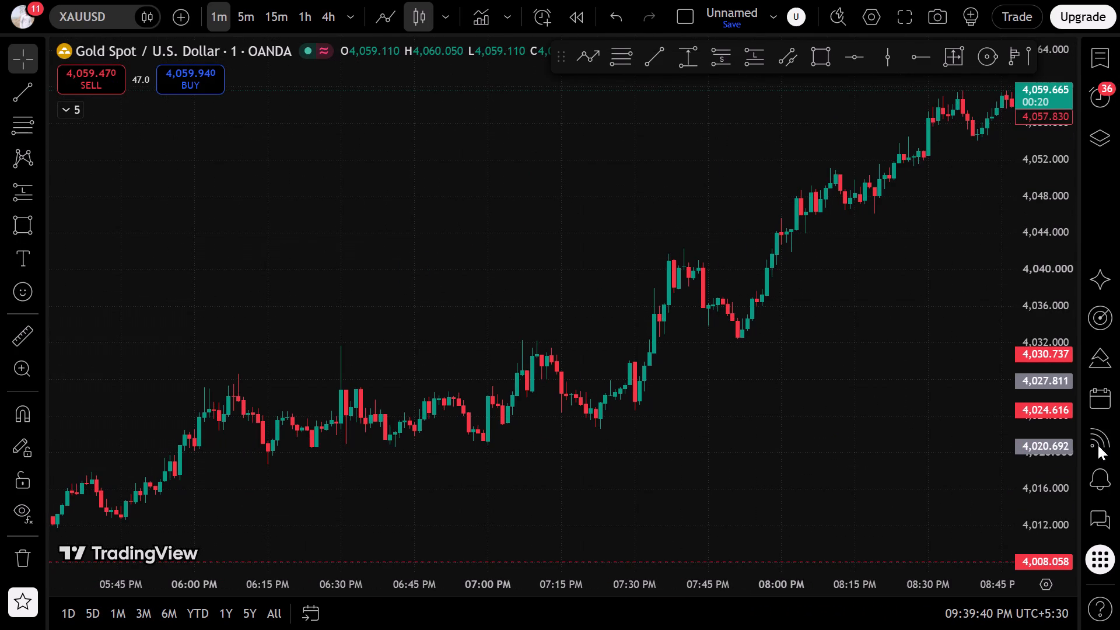
pyautogui.click(80, 110)
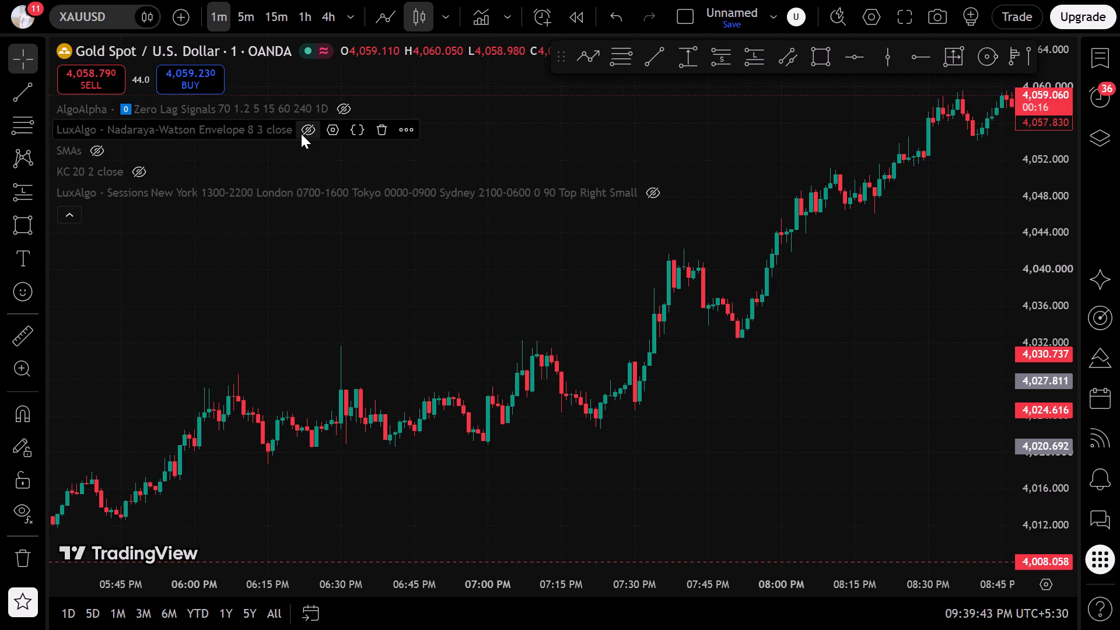
pyautogui.click(301, 132)
pyautogui.click(69, 218)
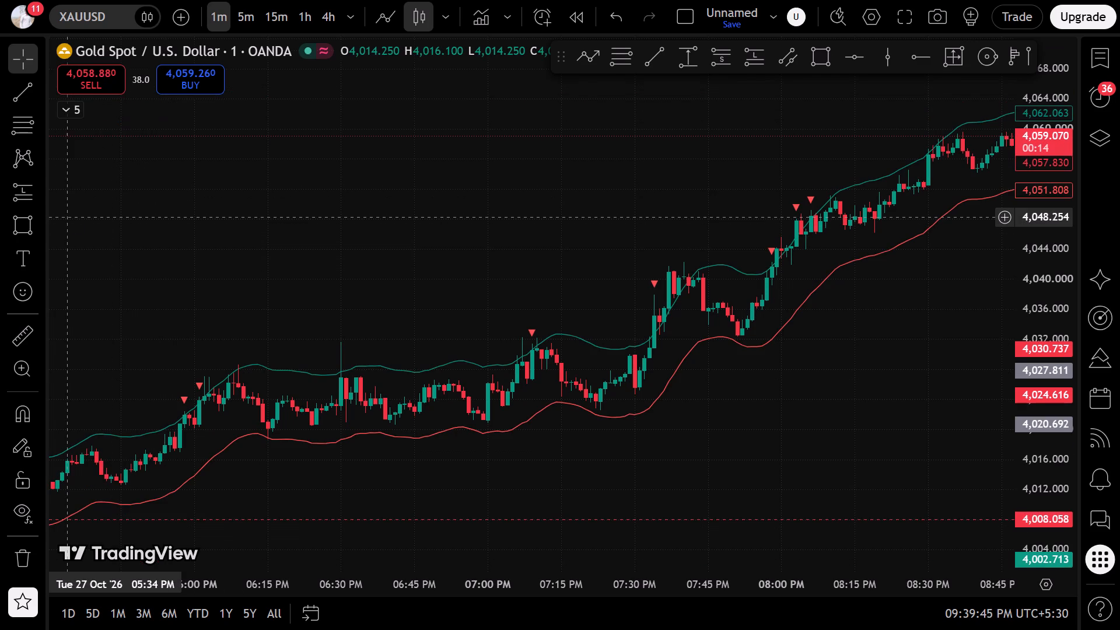
# Examine the envelope bands and signals on XAUUSD across the afternoon and evening of 27 October, dismissing the advertisement over the chart.
pyautogui.scroll(5, 204, 344)
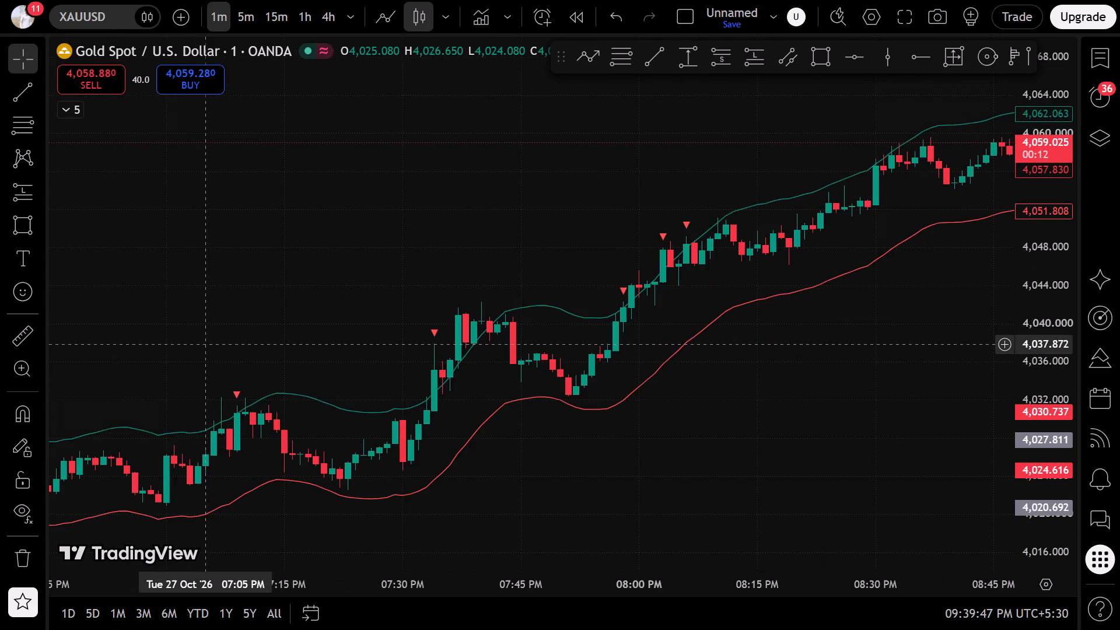
pyautogui.moveTo(365, 312); pyautogui.dragTo(12, 436)
pyautogui.moveTo(447, 341); pyautogui.dragTo(120, 437)
pyautogui.scroll(-11, 198, 395)
pyautogui.moveTo(225, 380); pyautogui.dragTo(710, 258)
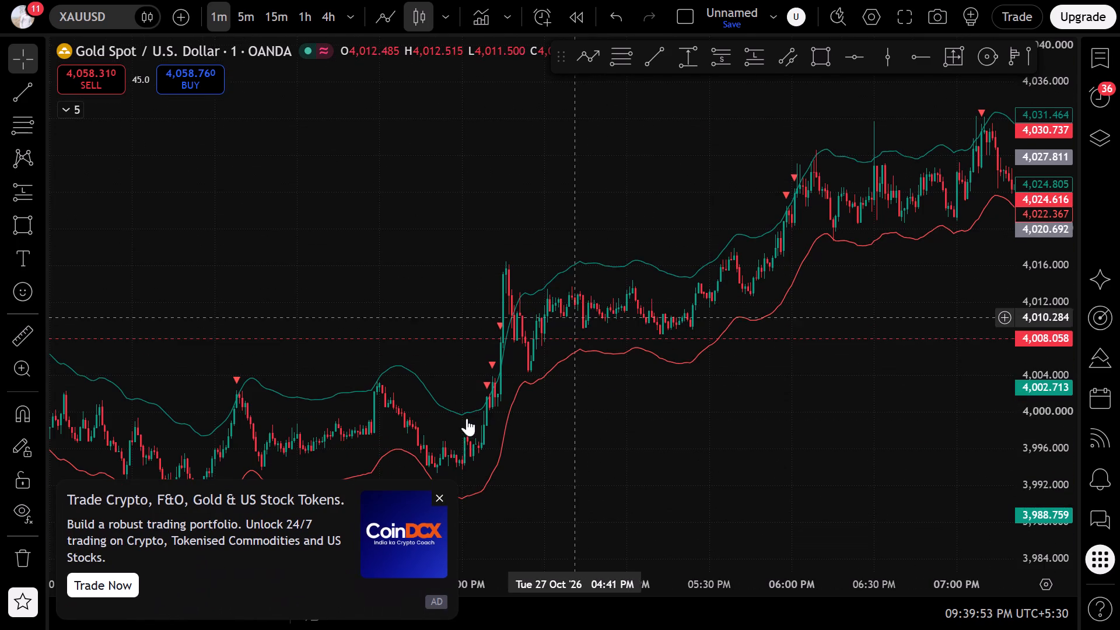
pyautogui.click(437, 495)
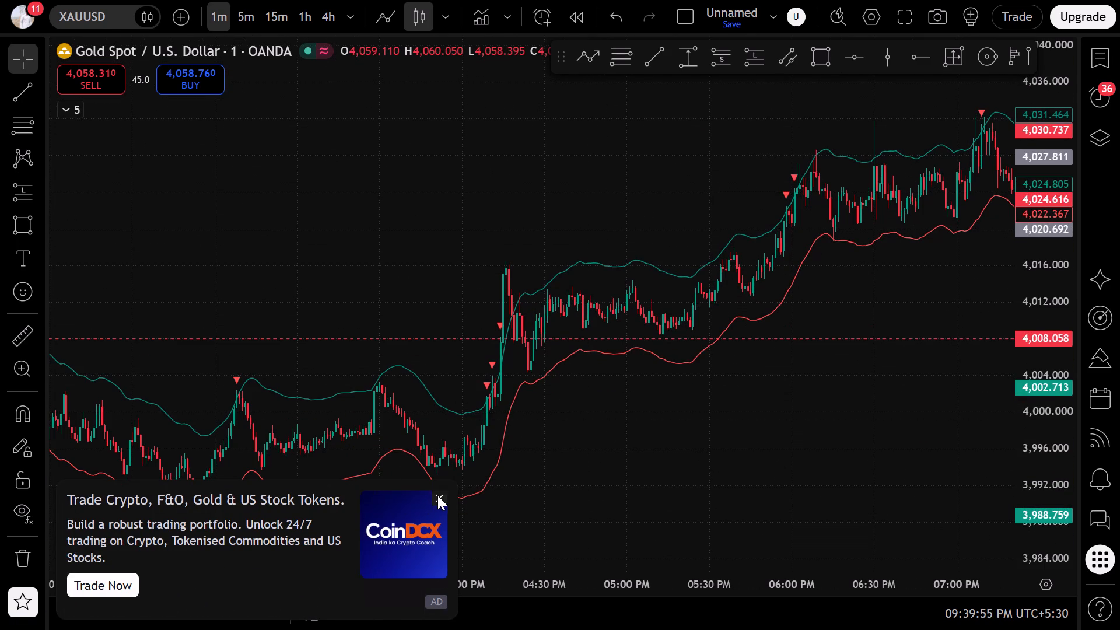
pyautogui.moveTo(412, 415); pyautogui.dragTo(670, 290)
pyautogui.click(799, 36)
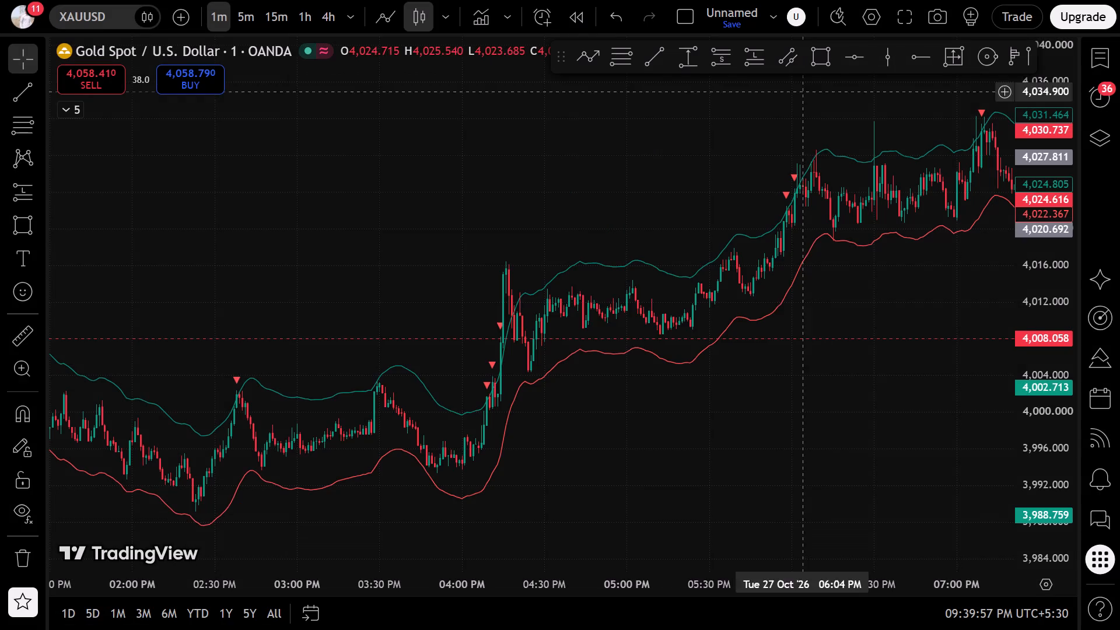
# Examine the envelope bands and signals on the XAUUSD 1-minute chart from midday to about 5 PM on 27 October.
pyautogui.moveTo(570, 435); pyautogui.dragTo(935, 304)
pyautogui.moveTo(1058, 470); pyautogui.dragTo(1031, 402)
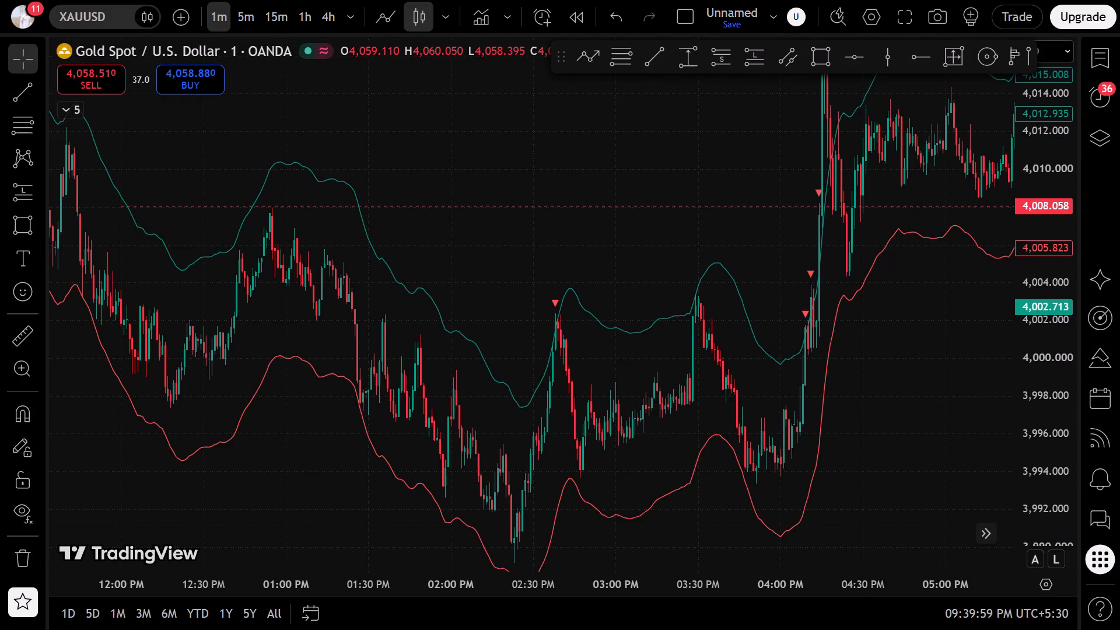
pyautogui.scroll(4, 873, 421)
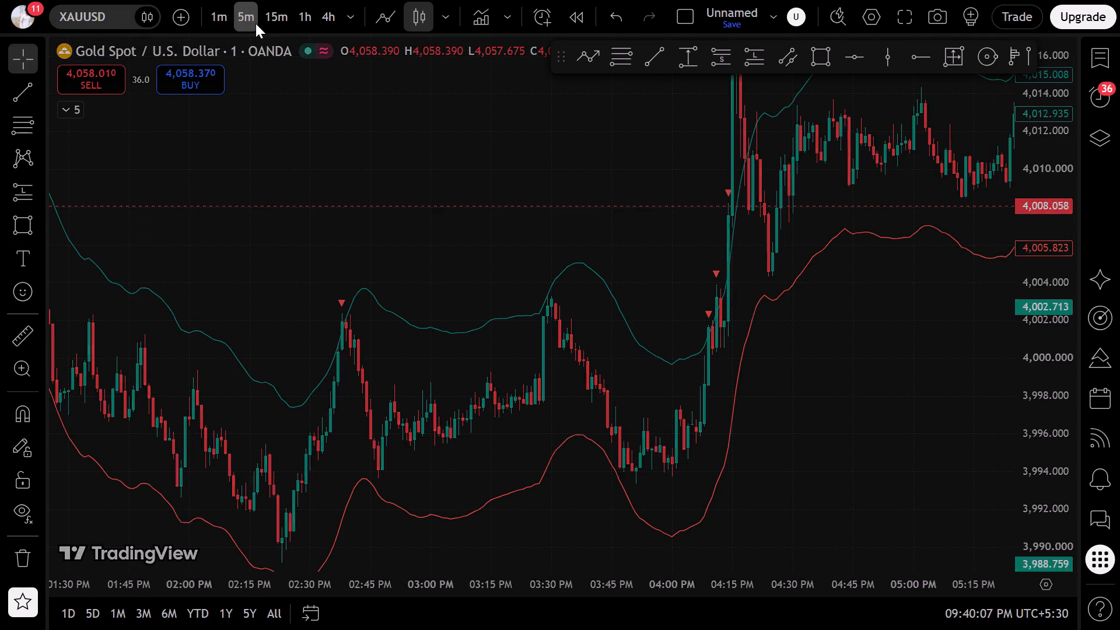
# Examine the envelope bands and reversal signals on the XAUUSD 5-minute chart across 26 and 27 October.
pyautogui.click(605, 535)
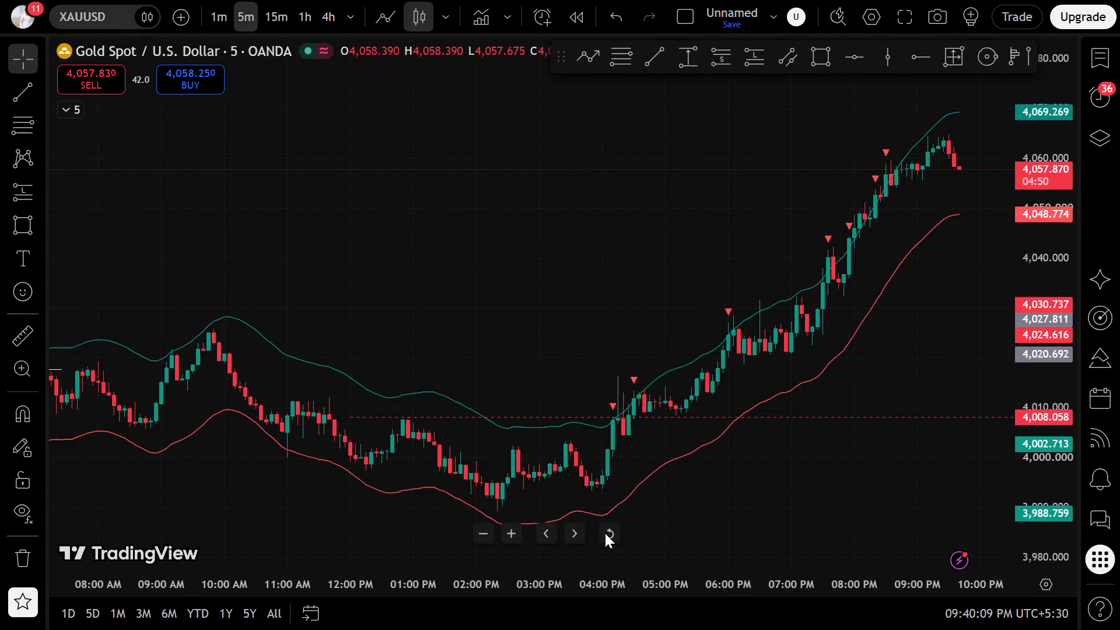
pyautogui.scroll(4, 595, 450)
pyautogui.scroll(-5, 596, 450)
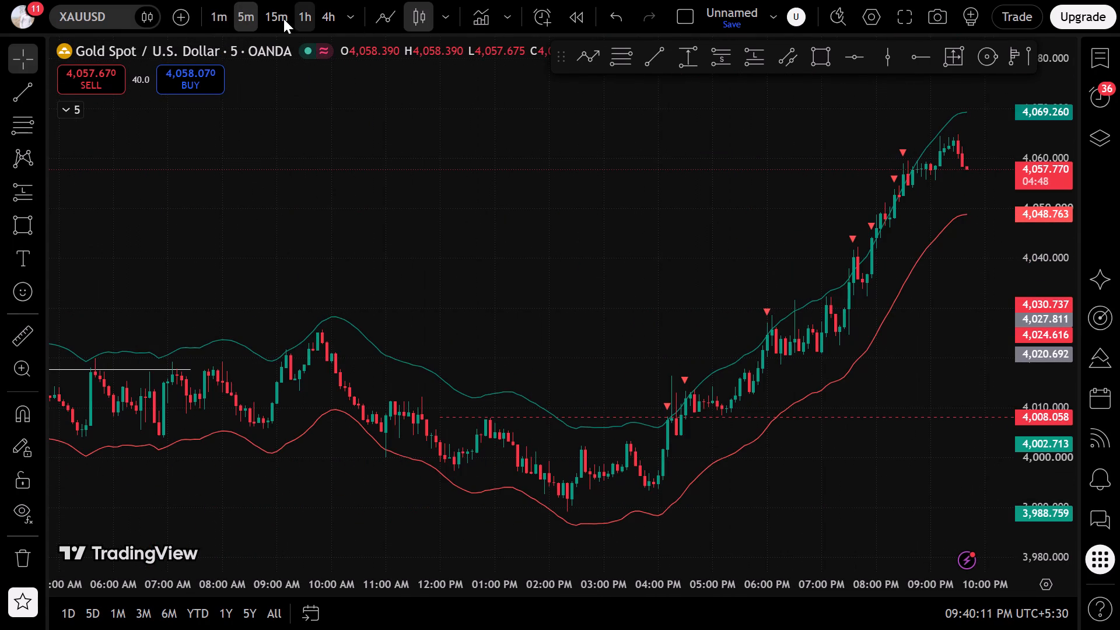
pyautogui.scroll(-5, 397, 281)
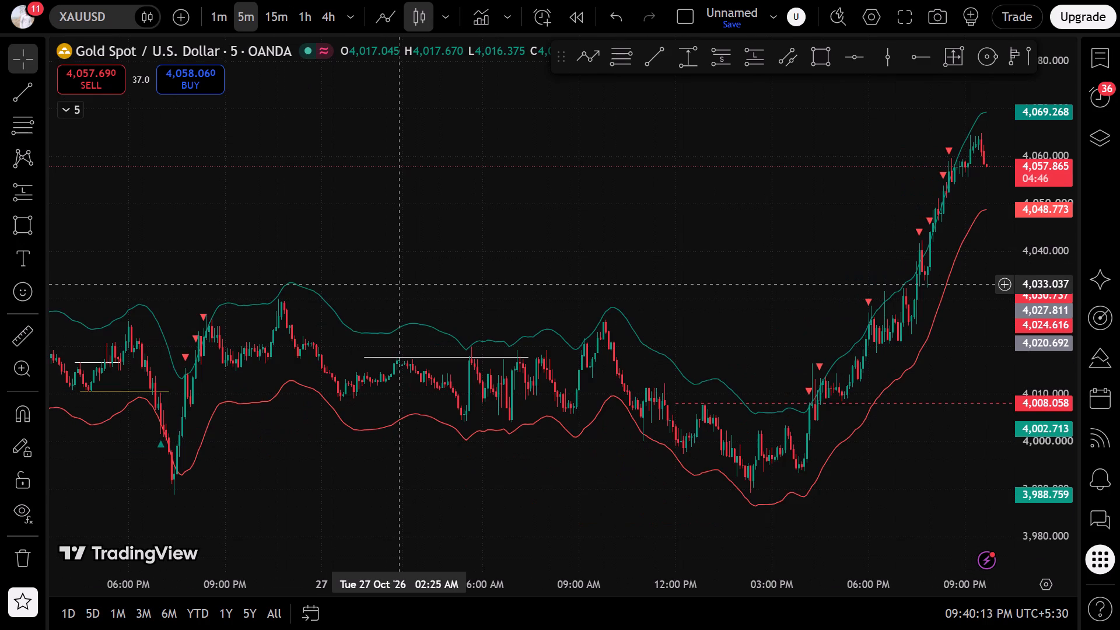
pyautogui.moveTo(402, 286); pyautogui.dragTo(659, 259)
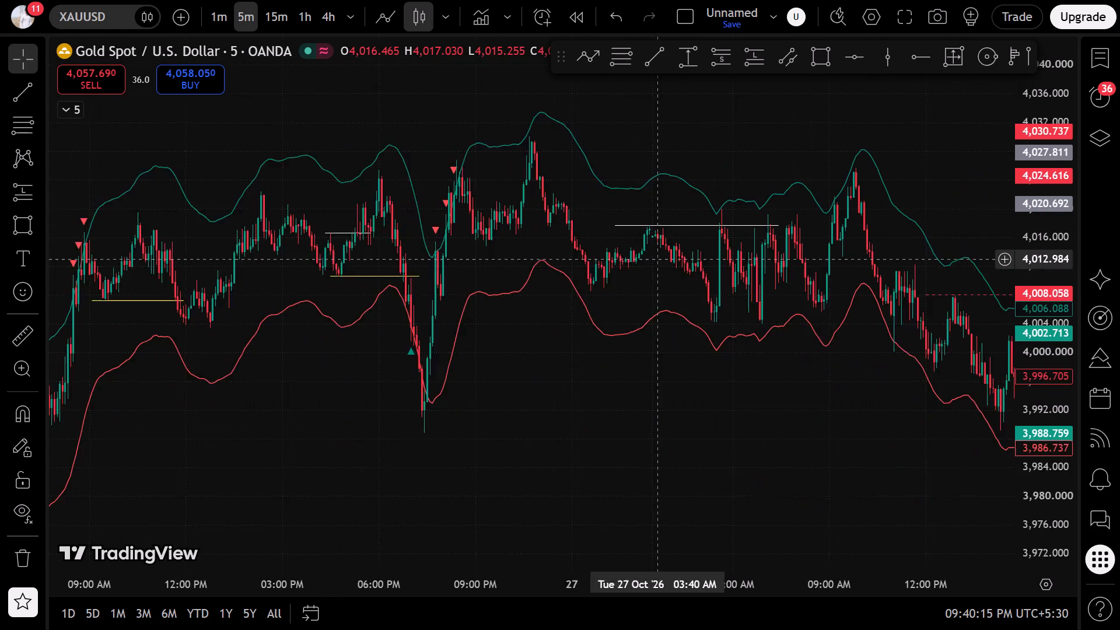
pyautogui.moveTo(659, 259); pyautogui.dragTo(679, 253)
pyautogui.scroll(6, 663, 336)
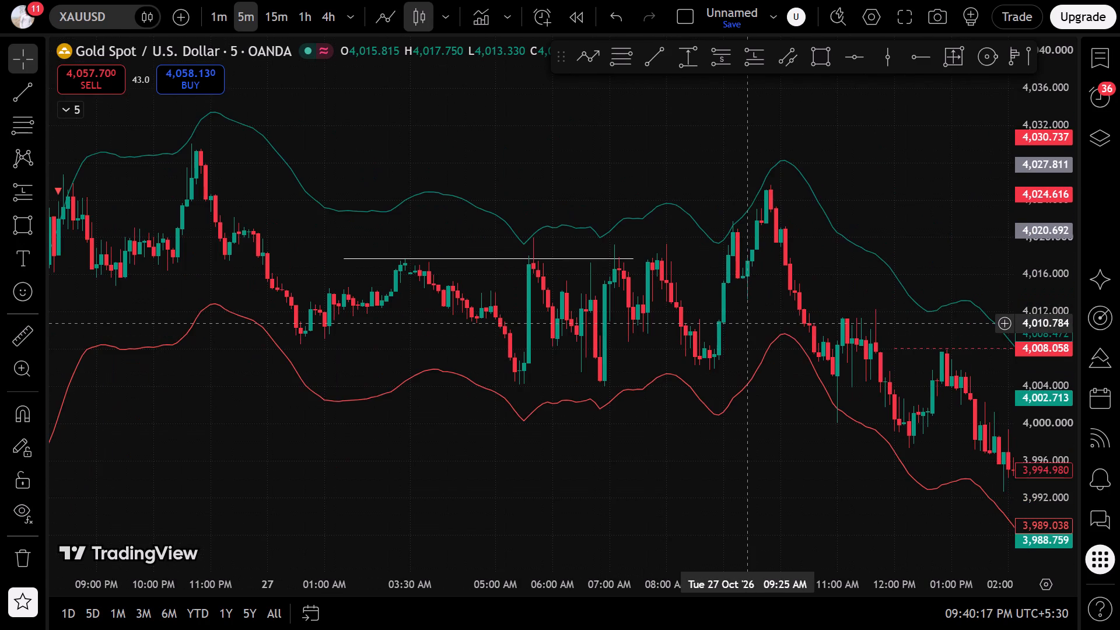
pyautogui.moveTo(755, 322); pyautogui.dragTo(272, 306)
pyautogui.scroll(-5, 271, 306)
pyautogui.scroll(3, 443, 263)
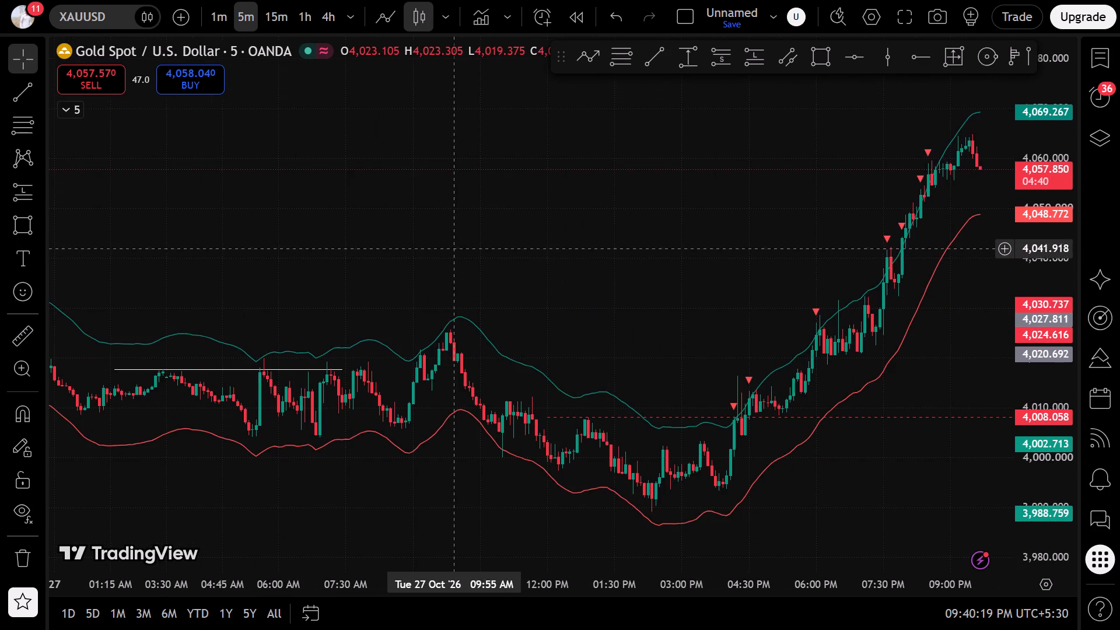
pyautogui.scroll(-4, 453, 312)
# Hide the LuxAlgo Nadaraya-Watson Envelope indicator on the XAUUSD chart and collapse the indicator list.
pyautogui.click(75, 116)
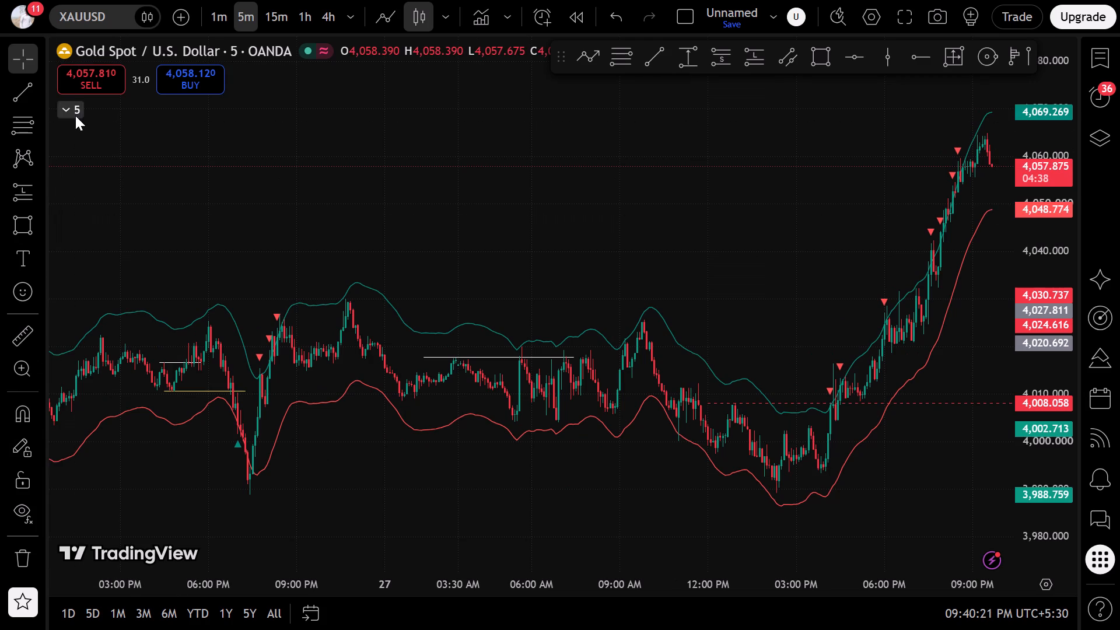
pyautogui.click(319, 129)
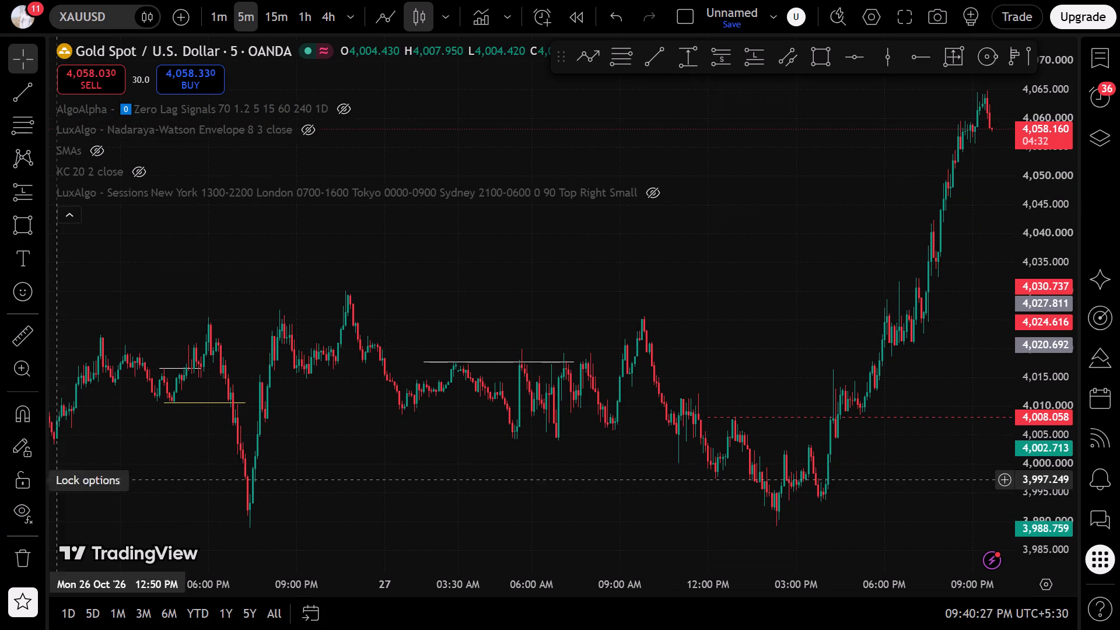
pyautogui.scroll(3, 220, 439)
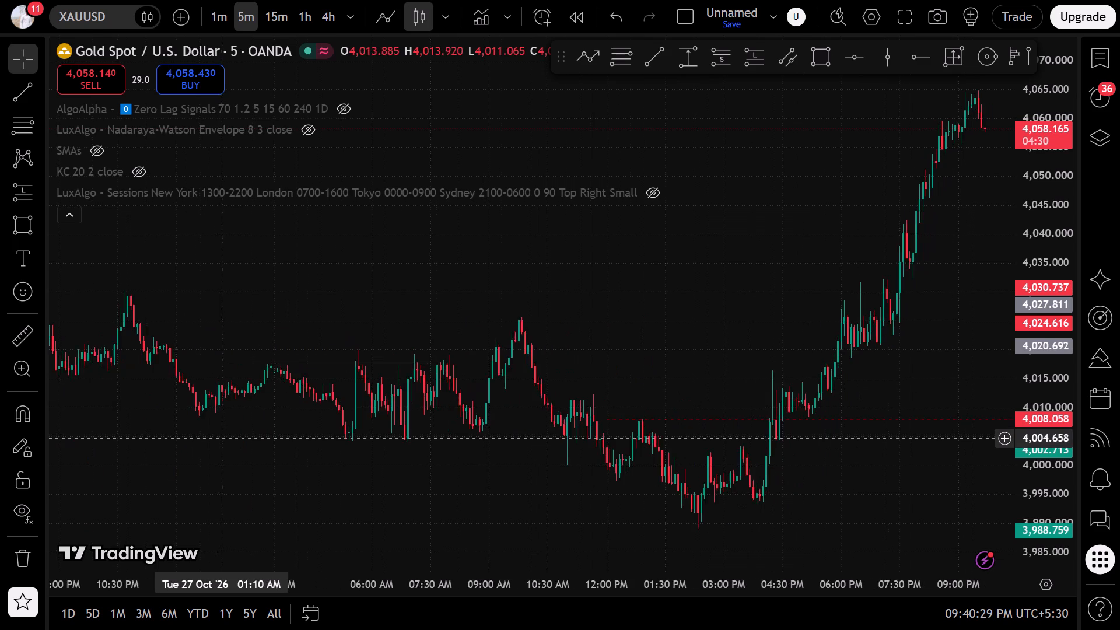
pyautogui.scroll(1, 222, 439)
pyautogui.click(61, 223)
pyautogui.click(70, 219)
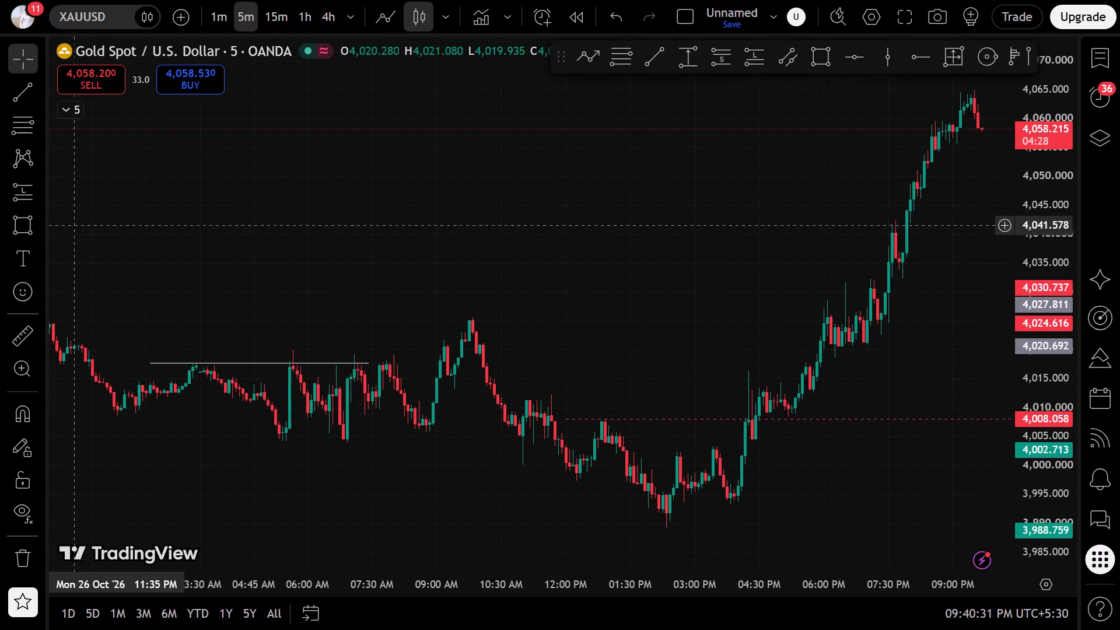
# Switch the XAUUSD chart to the 1-minute timeframe.
pyautogui.click(218, 9)
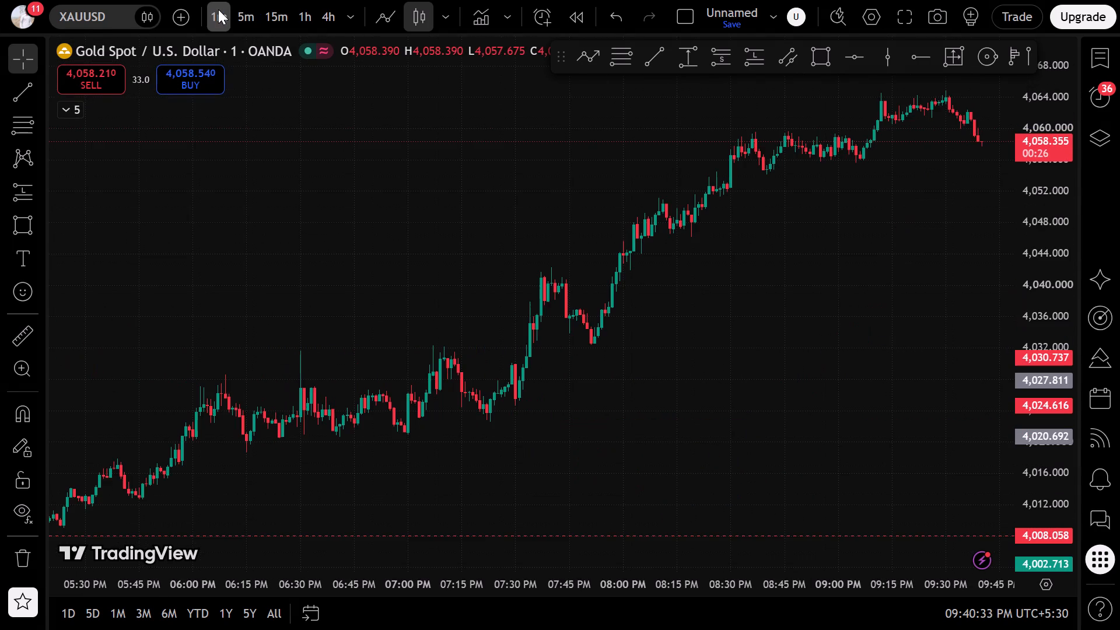
# Draw a Fibonacci retracement on XAUUSD from 4,020.905 at 06:49 PM up to 4,032.353 at about 07:34 PM.
pyautogui.moveTo(1056, 430); pyautogui.dragTo(965, 190)
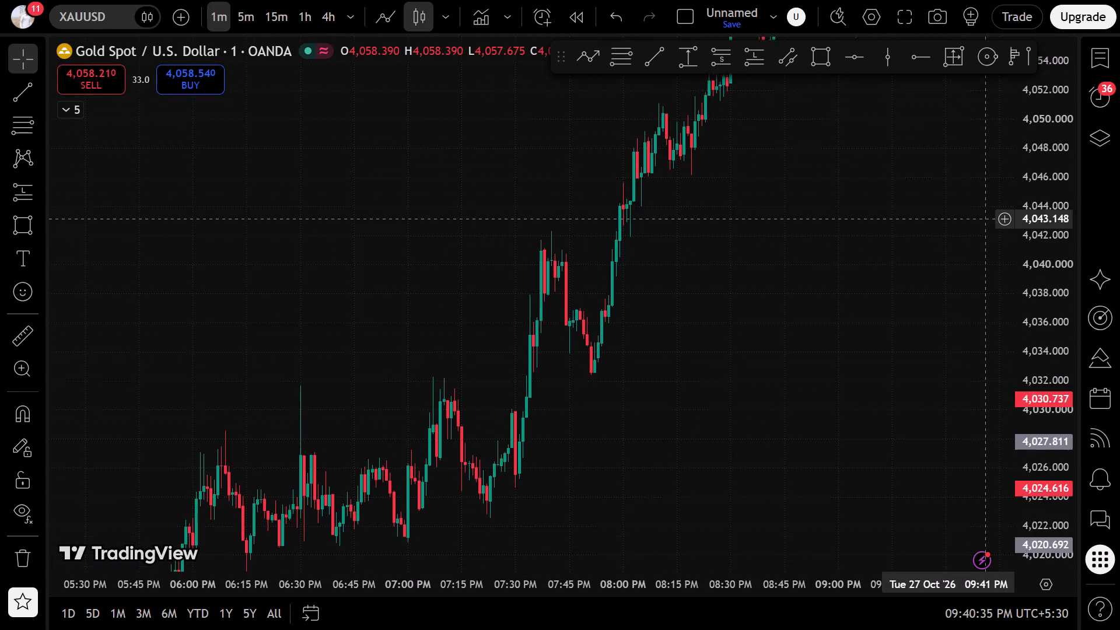
pyautogui.moveTo(883, 210); pyautogui.dragTo(635, 512)
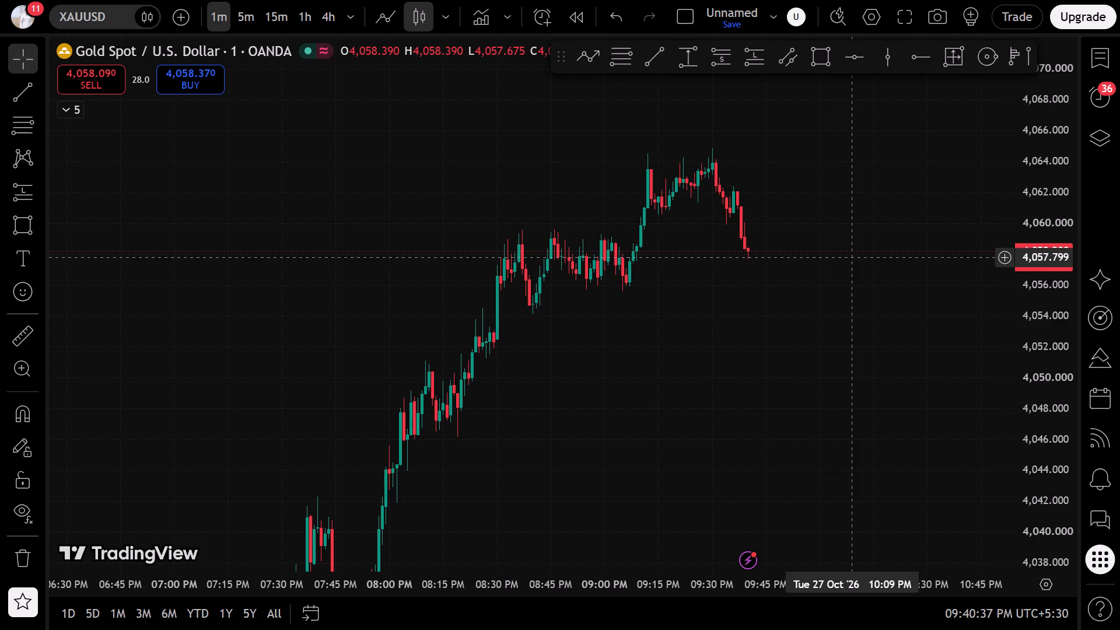
pyautogui.moveTo(547, 454); pyautogui.dragTo(830, 205)
pyautogui.moveTo(670, 495); pyautogui.dragTo(856, 309)
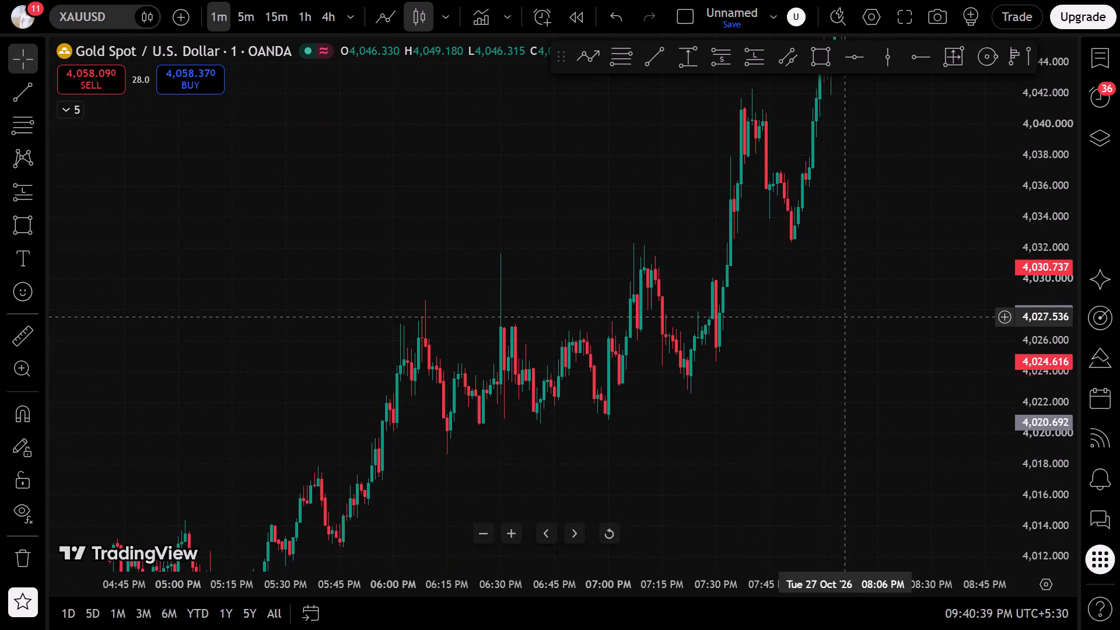
pyautogui.moveTo(856, 309); pyautogui.dragTo(863, 304)
pyautogui.scroll(2, 767, 394)
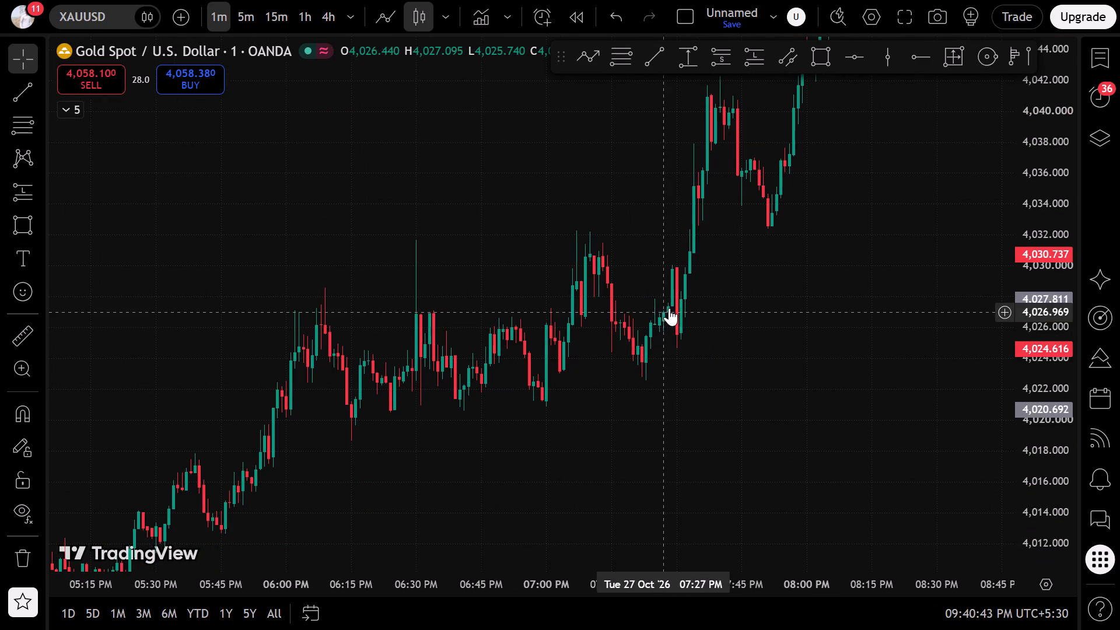
pyautogui.click(17, 122)
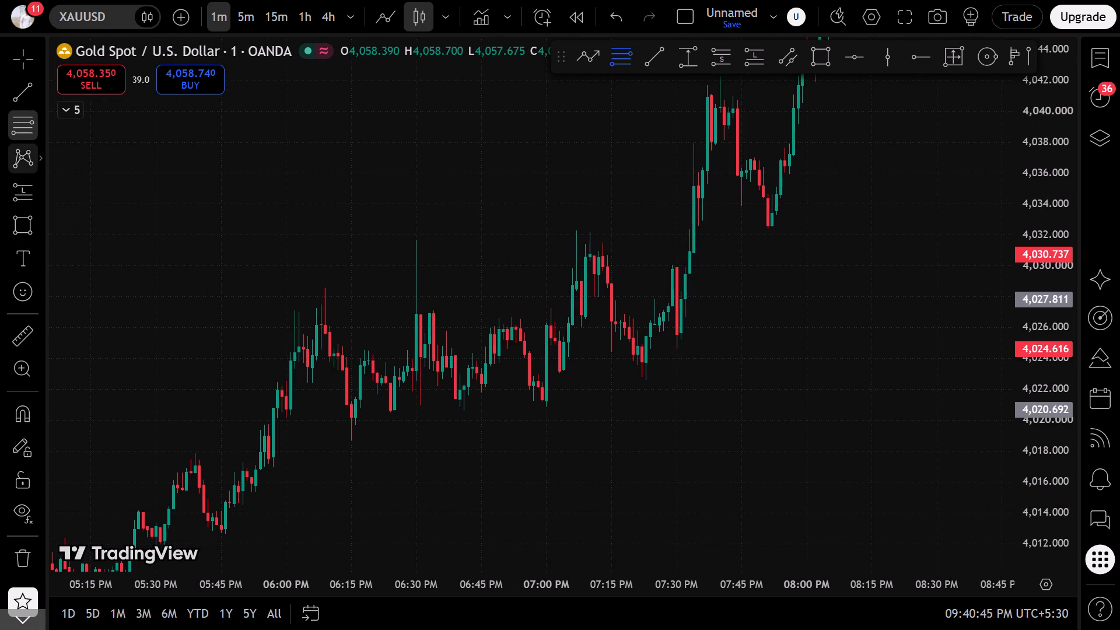
pyautogui.click(497, 407)
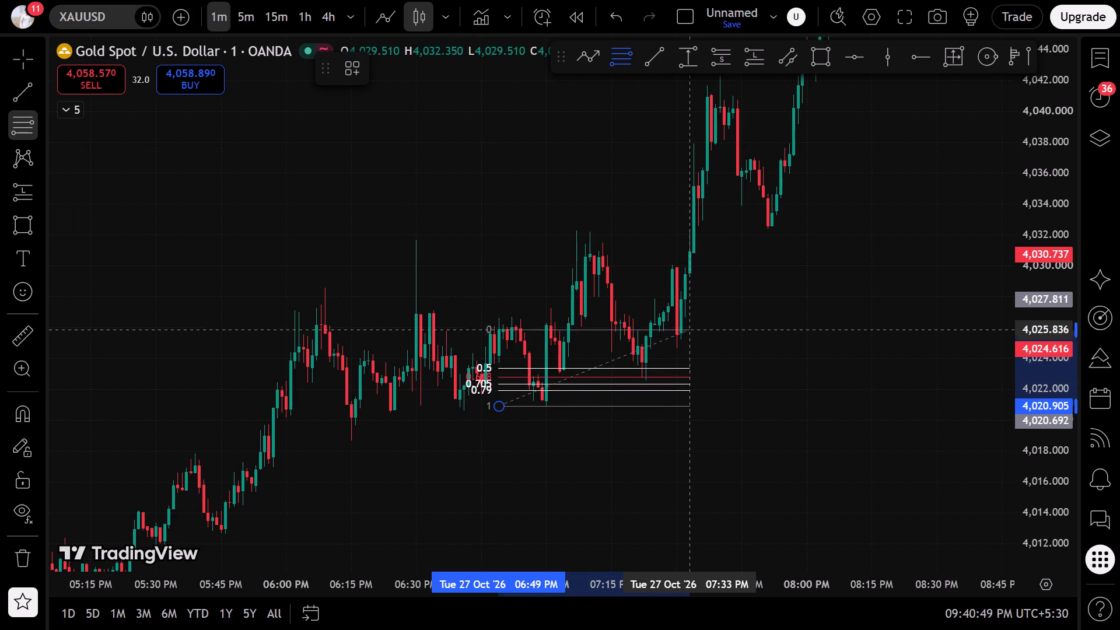
pyautogui.click(694, 229)
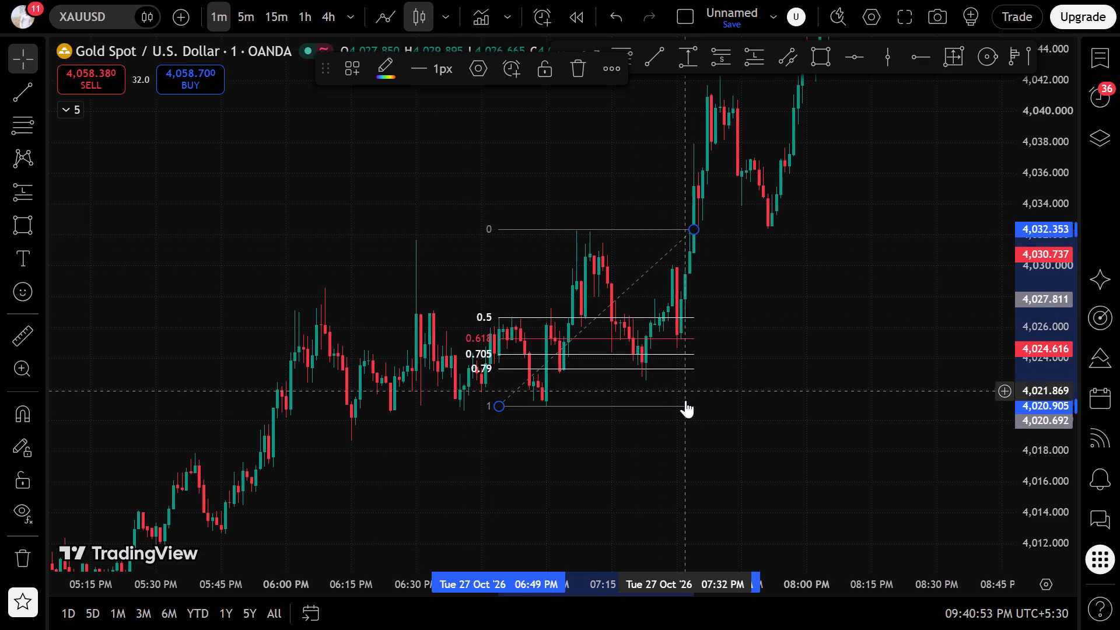
# Draw a second Fibonacci retracement on XAUUSD from 4,011.449 at 05:25 PM up to about 4,017.879 at 05:58 PM.
pyautogui.moveTo(459, 430); pyautogui.dragTo(757, 323)
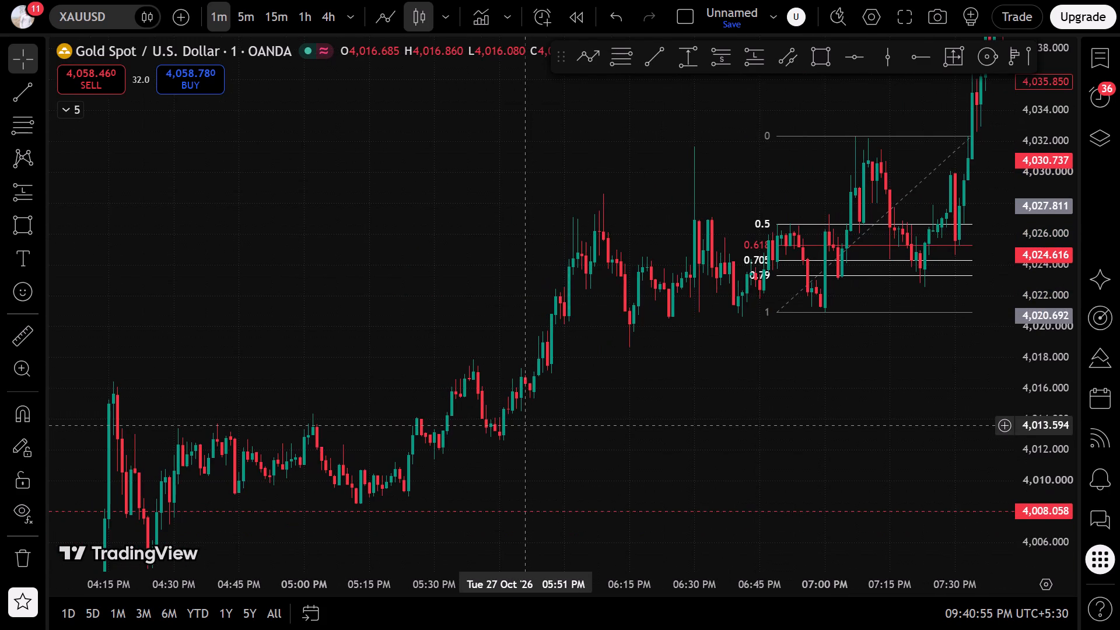
pyautogui.moveTo(549, 438); pyautogui.dragTo(746, 345)
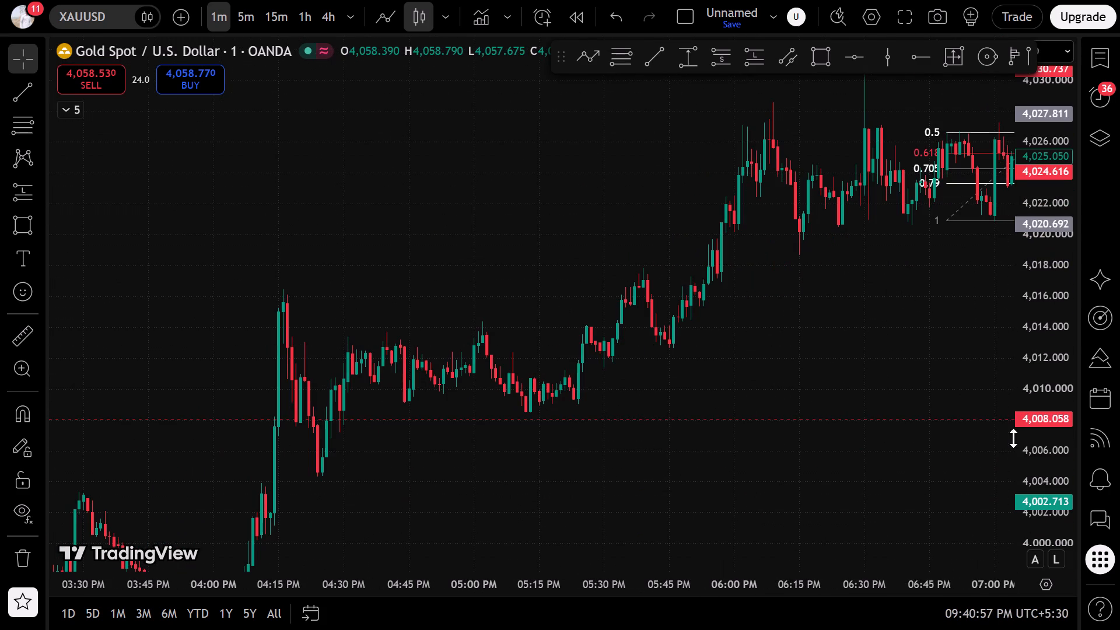
pyautogui.moveTo(1065, 488); pyautogui.dragTo(986, 306)
pyautogui.scroll(4, 835, 335)
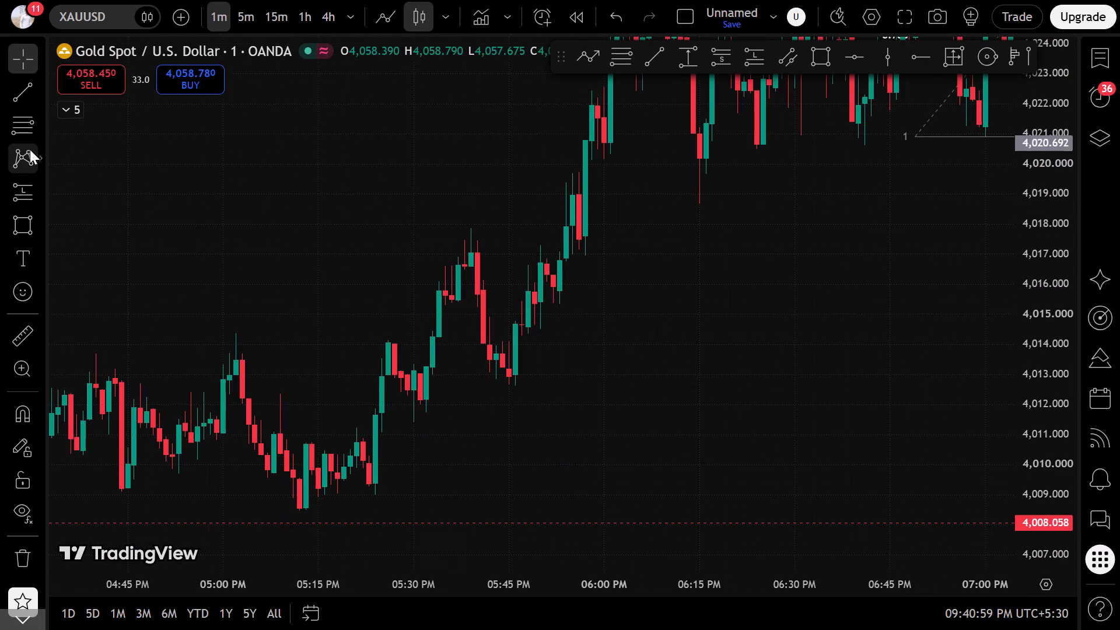
pyautogui.click(27, 134)
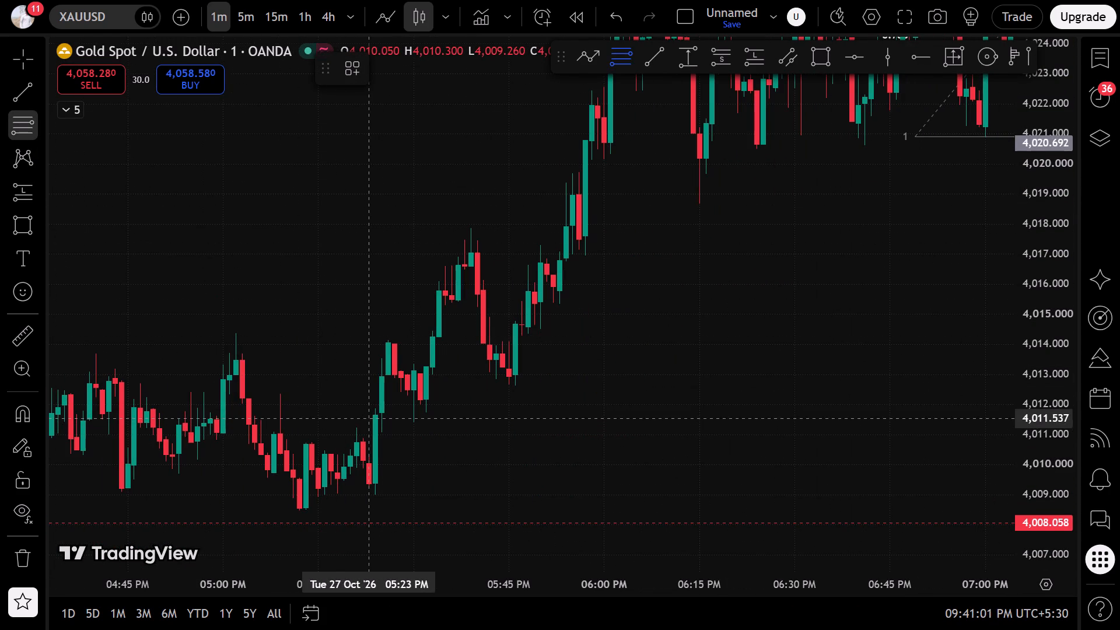
pyautogui.click(381, 421)
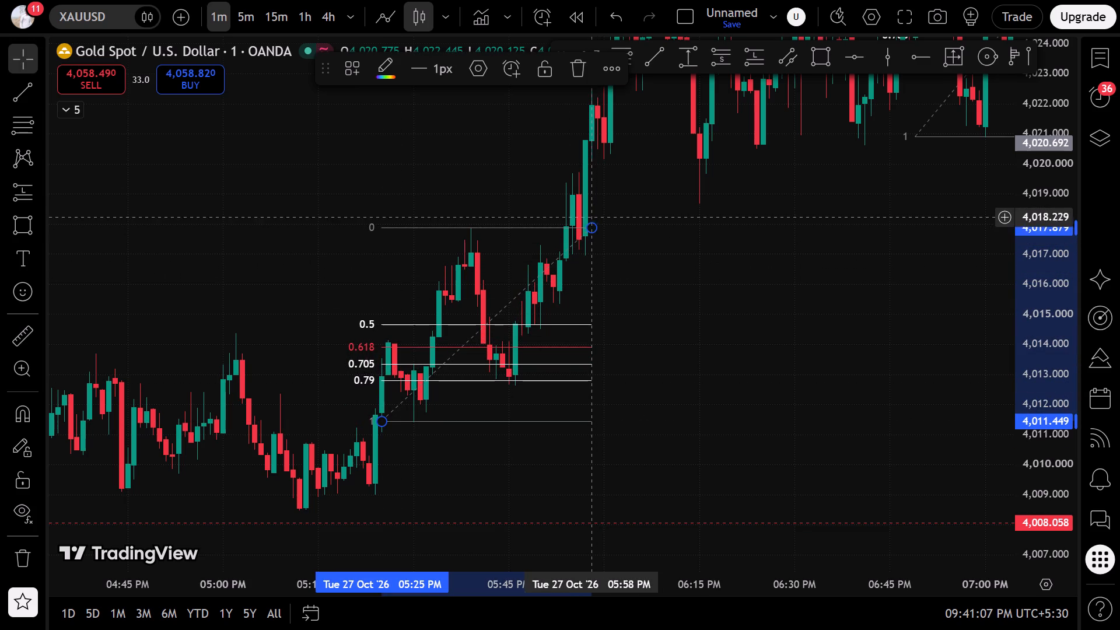
pyautogui.click(576, 131)
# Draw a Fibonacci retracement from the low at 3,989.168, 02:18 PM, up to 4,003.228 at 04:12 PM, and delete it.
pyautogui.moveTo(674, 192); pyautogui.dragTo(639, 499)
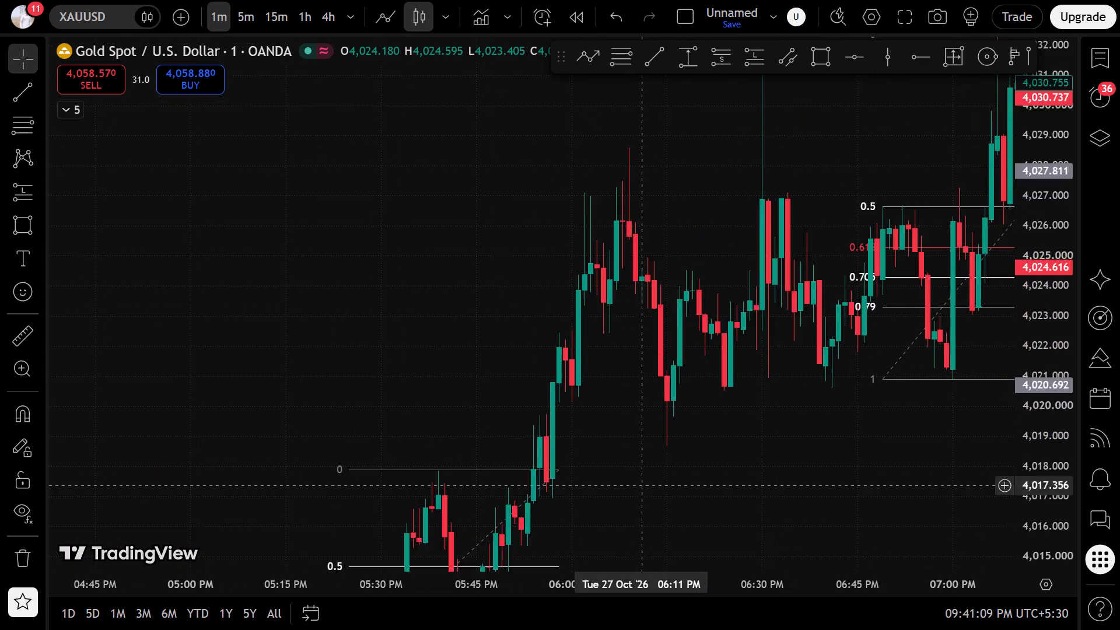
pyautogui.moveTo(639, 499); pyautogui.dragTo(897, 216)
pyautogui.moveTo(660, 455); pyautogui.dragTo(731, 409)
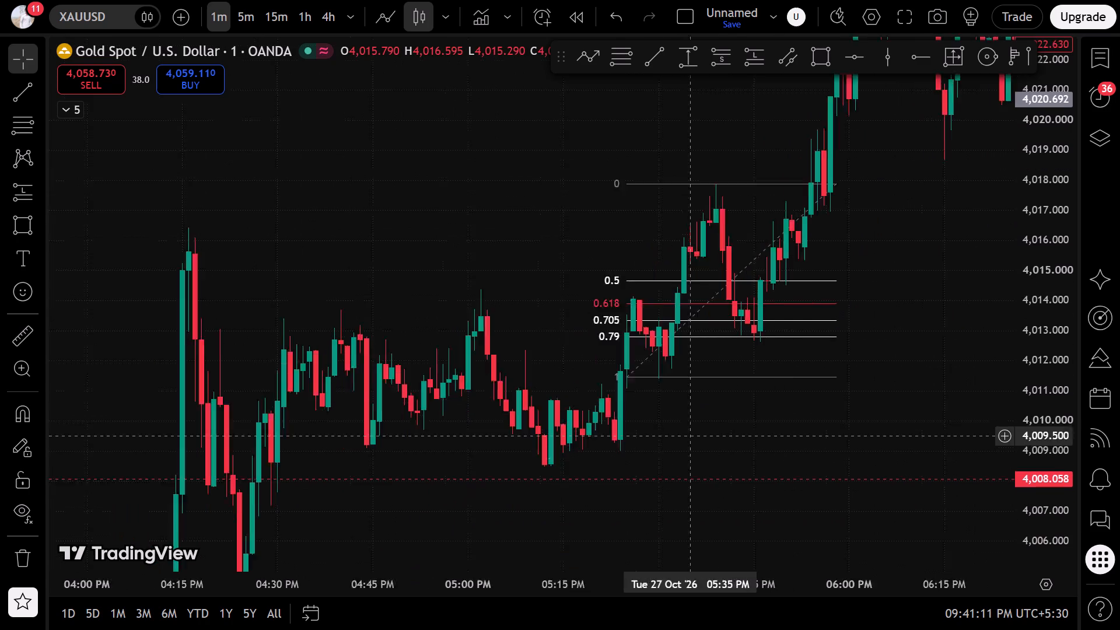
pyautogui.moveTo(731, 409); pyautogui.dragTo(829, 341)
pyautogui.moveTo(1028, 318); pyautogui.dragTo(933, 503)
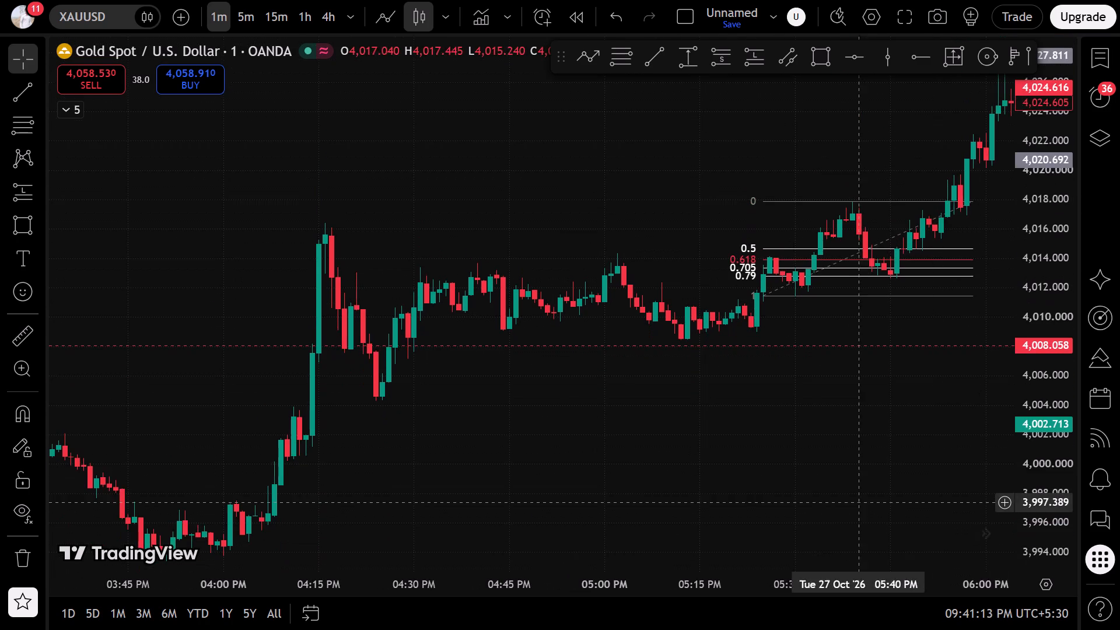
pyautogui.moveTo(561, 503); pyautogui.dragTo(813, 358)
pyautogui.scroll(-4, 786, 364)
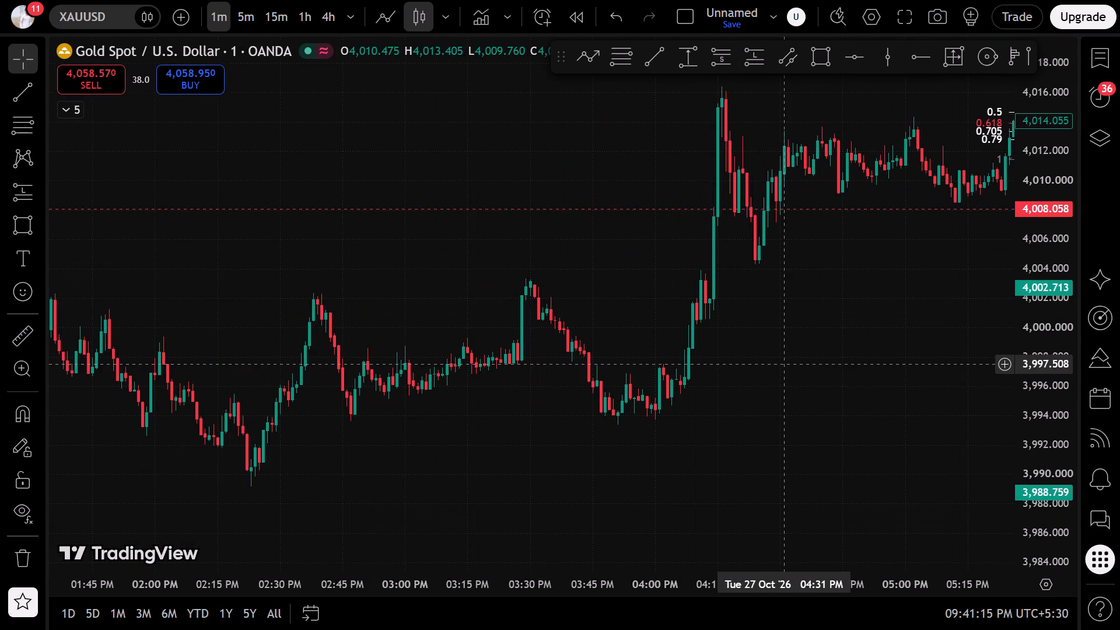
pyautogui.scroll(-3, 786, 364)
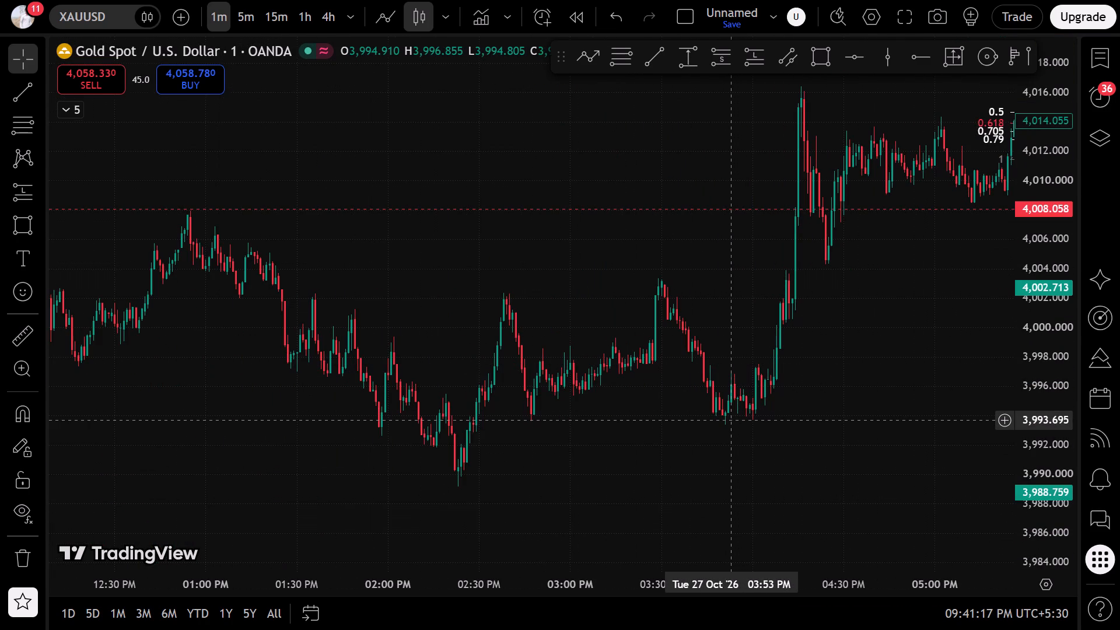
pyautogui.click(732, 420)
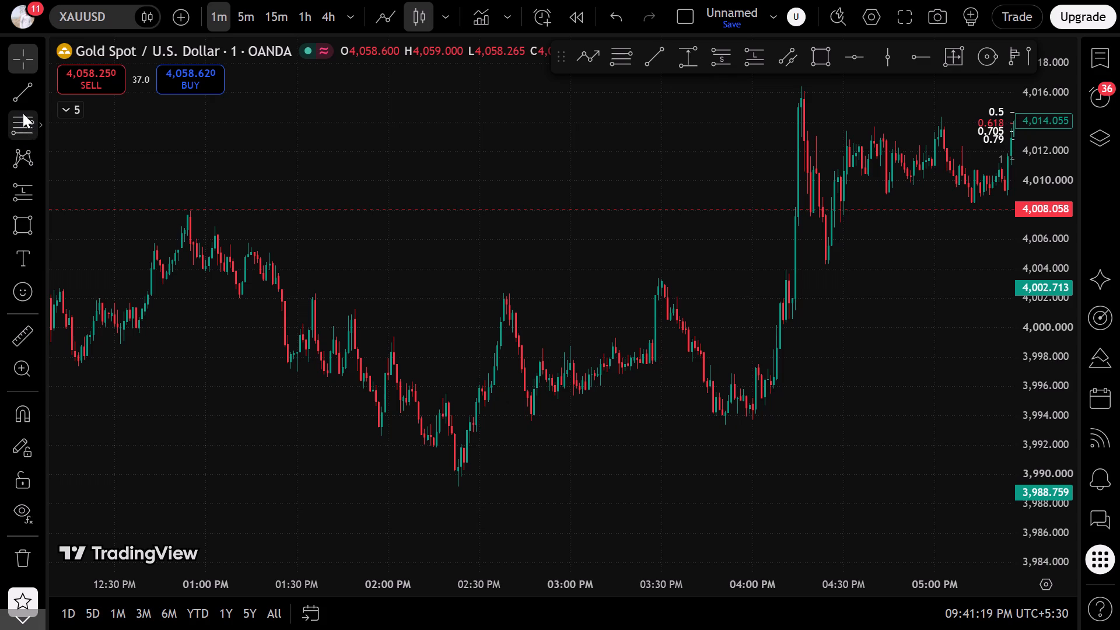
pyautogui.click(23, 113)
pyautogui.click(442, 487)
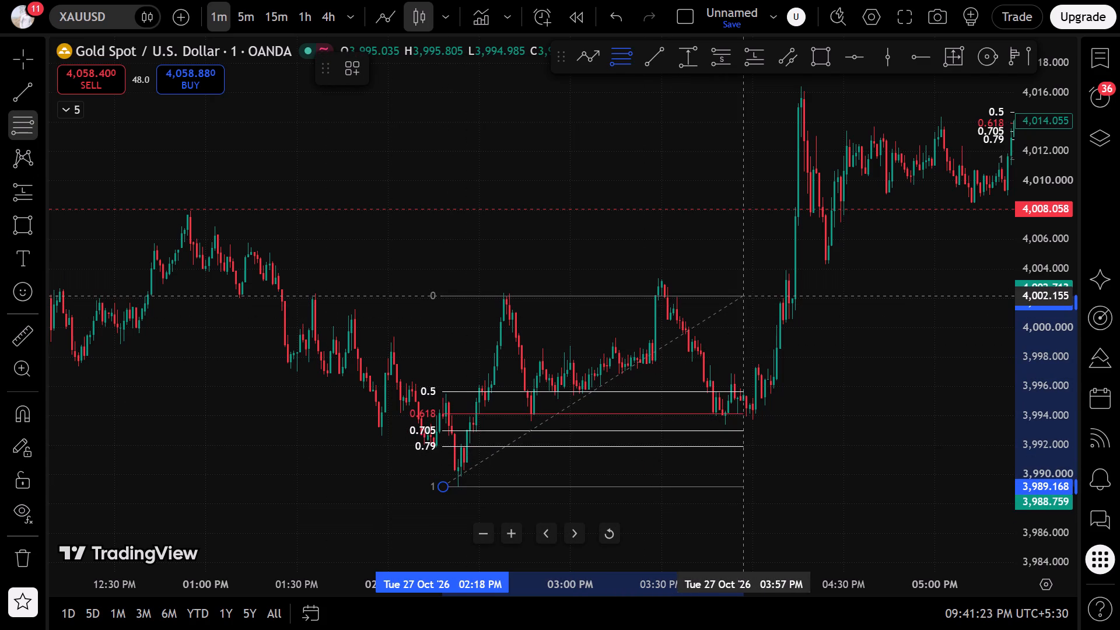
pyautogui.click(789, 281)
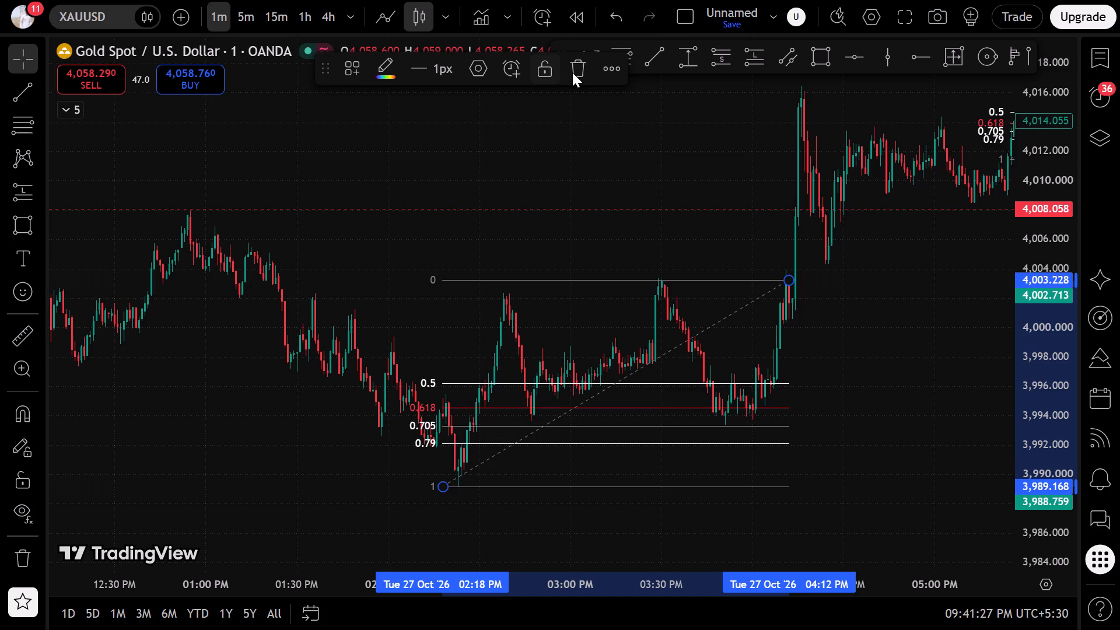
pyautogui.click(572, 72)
# Draw a Fibonacci retracement on XAUUSD from 4,001.321 at about 01:40 PM down to 3,992.563 at 02:08 PM.
pyautogui.moveTo(510, 408); pyautogui.dragTo(882, 400)
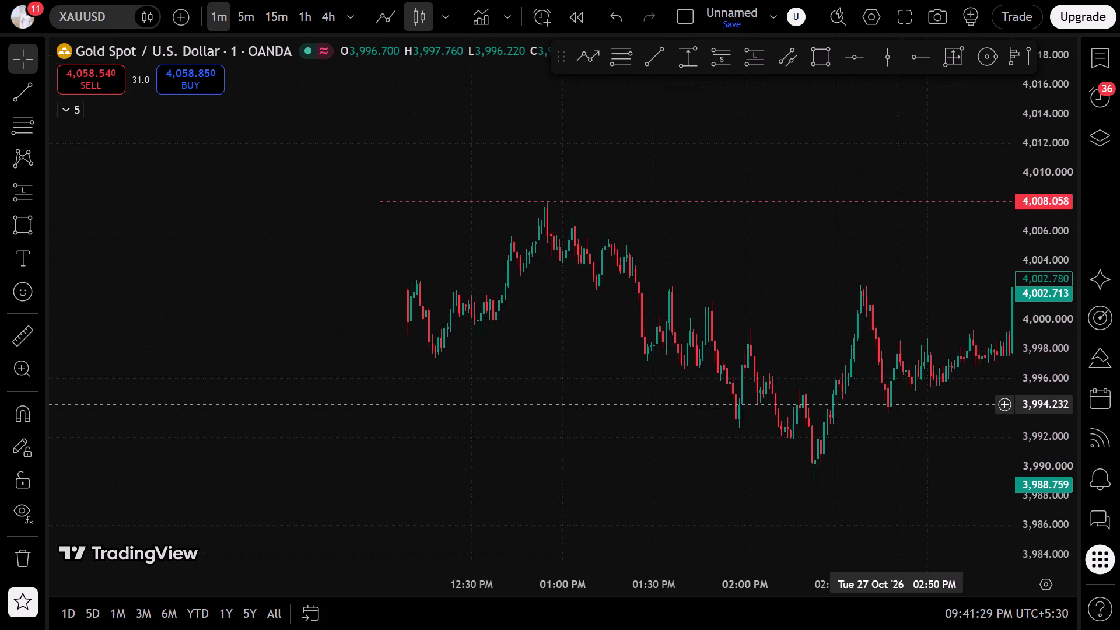
pyautogui.moveTo(882, 400); pyautogui.dragTo(658, 400)
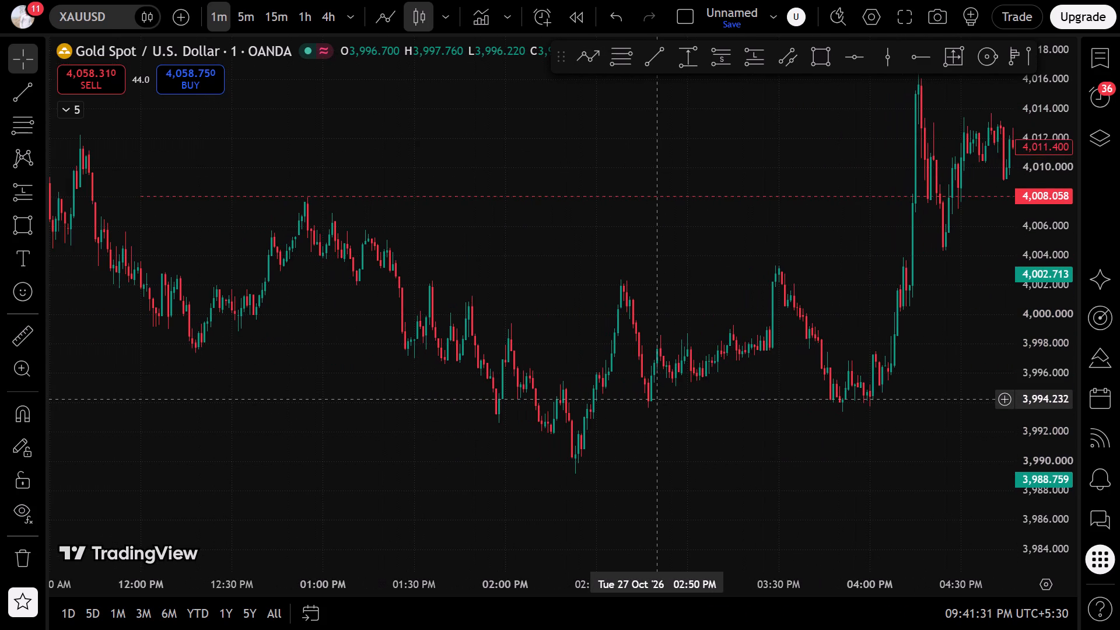
pyautogui.moveTo(484, 374); pyautogui.dragTo(747, 405)
pyautogui.scroll(2, 746, 401)
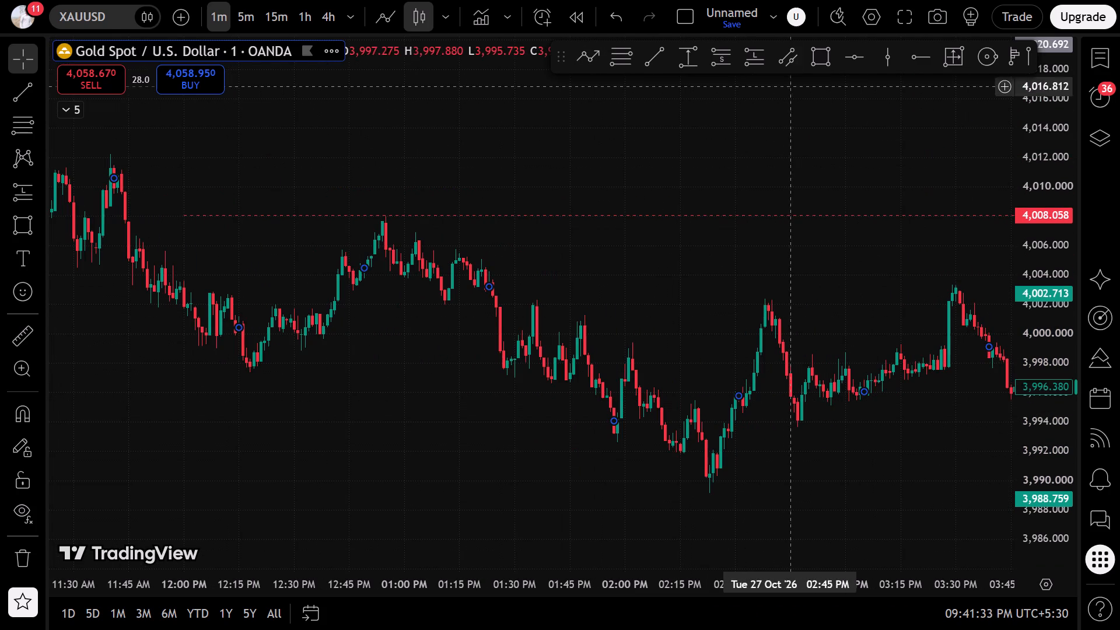
pyautogui.click(623, 52)
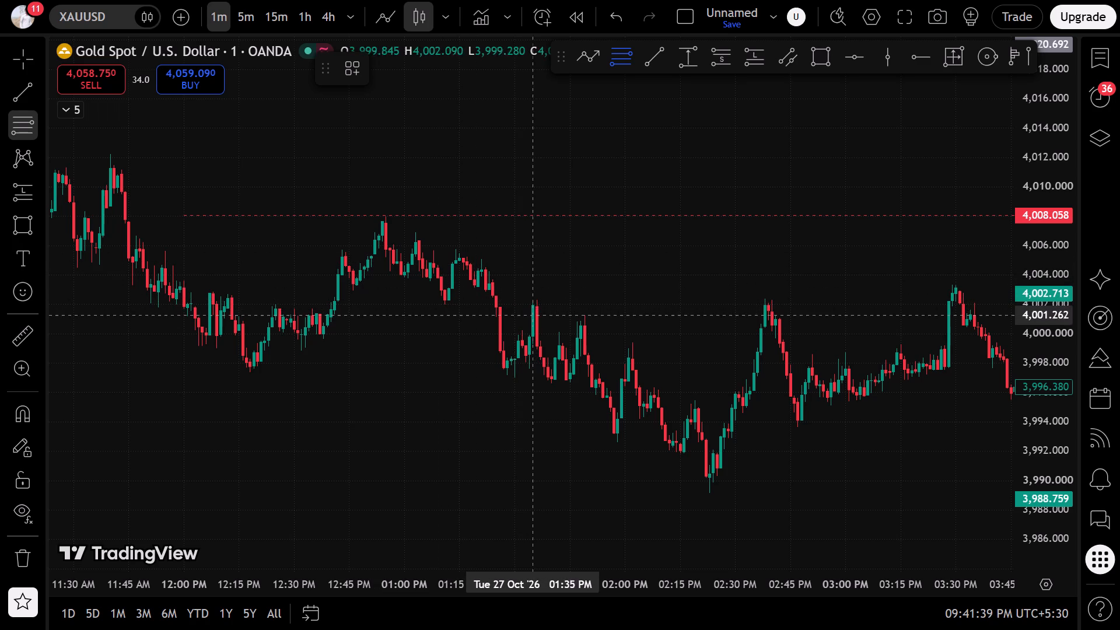
pyautogui.click(550, 314)
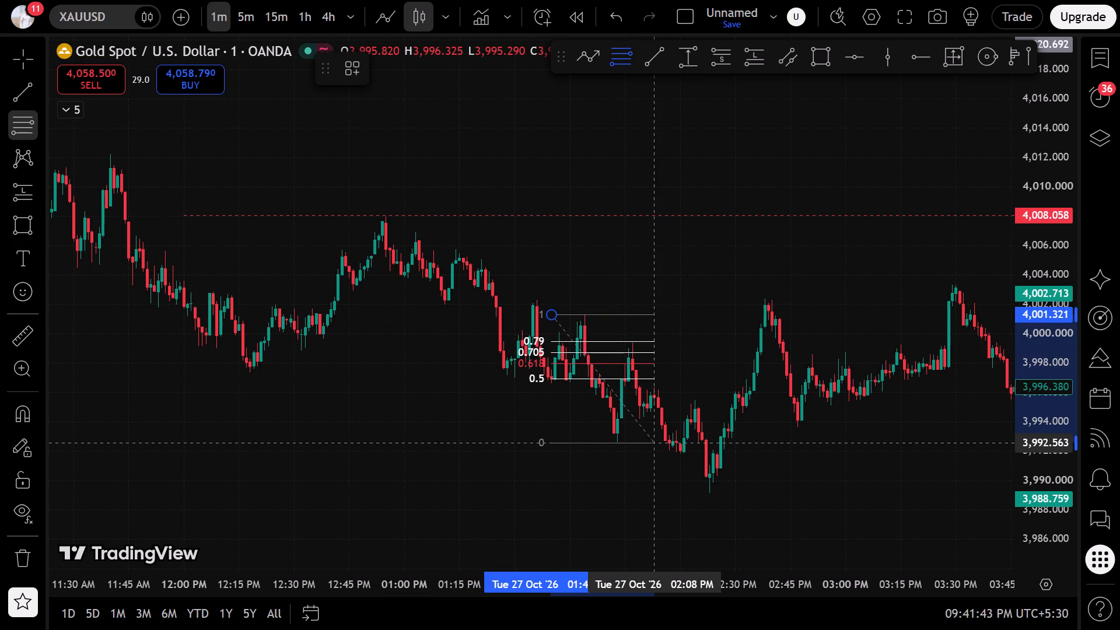
pyautogui.click(899, 473)
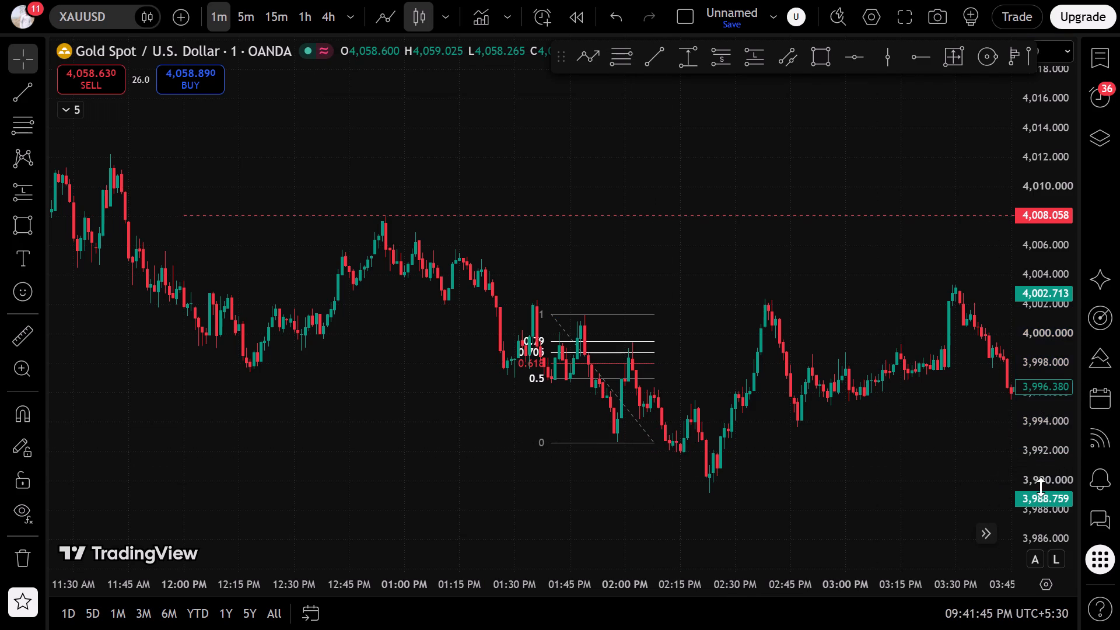
# Place a short position at 01:57 PM with entry 3,998.714 at the 0.705 level, stop 3,999.564 and a target distance of 8.840.
pyautogui.moveTo(1041, 487); pyautogui.dragTo(986, 279)
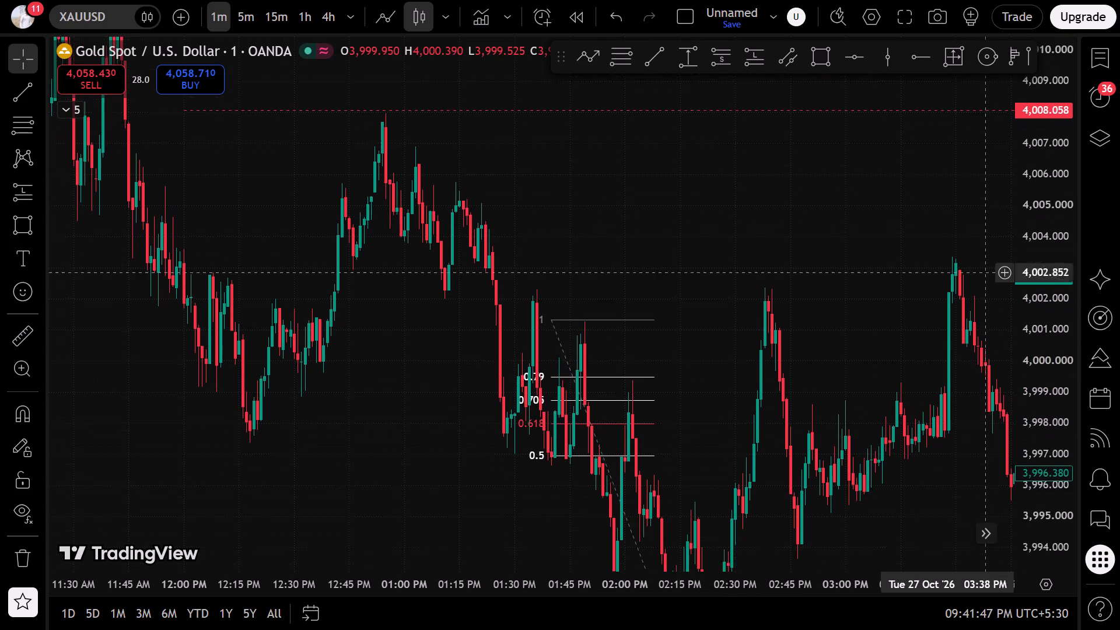
pyautogui.moveTo(986, 279); pyautogui.dragTo(972, 369)
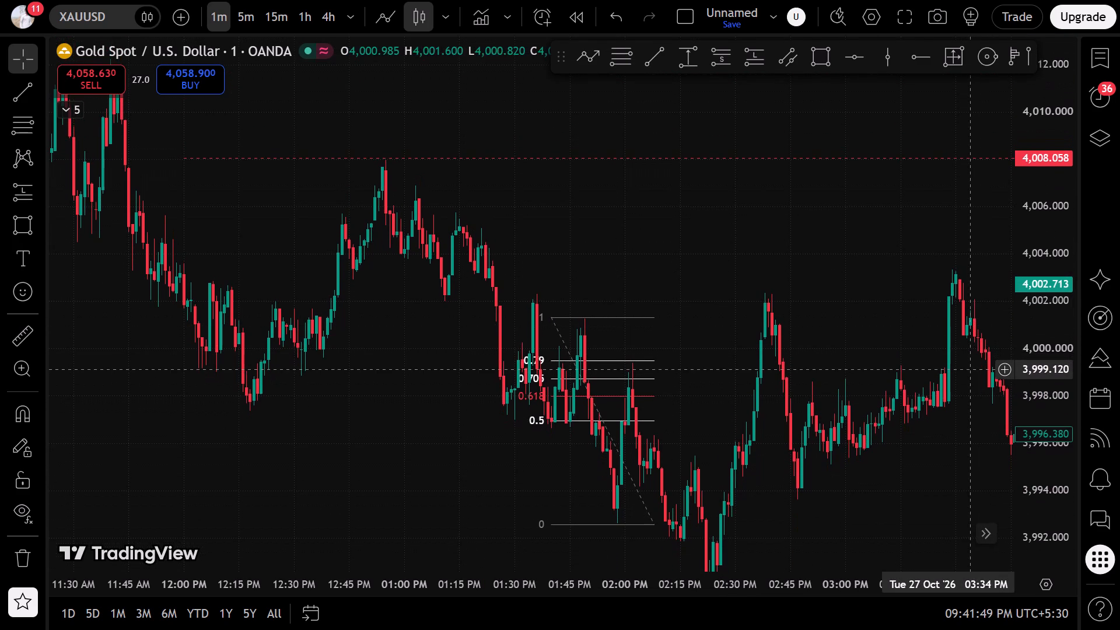
pyautogui.moveTo(843, 434); pyautogui.dragTo(950, 310)
pyautogui.scroll(5, 950, 310)
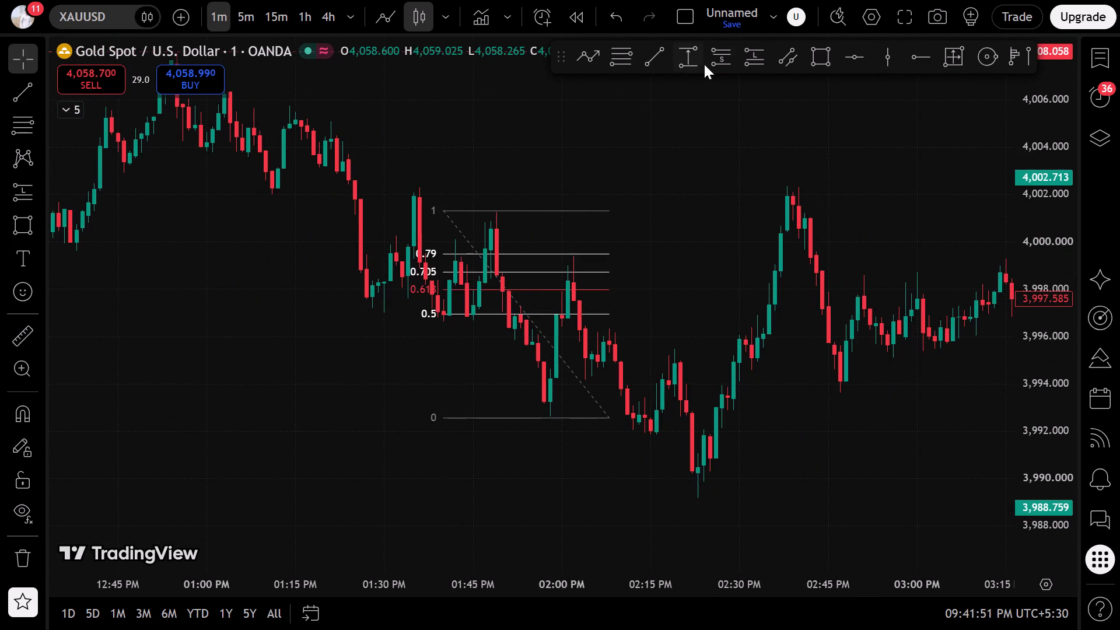
pyautogui.click(727, 58)
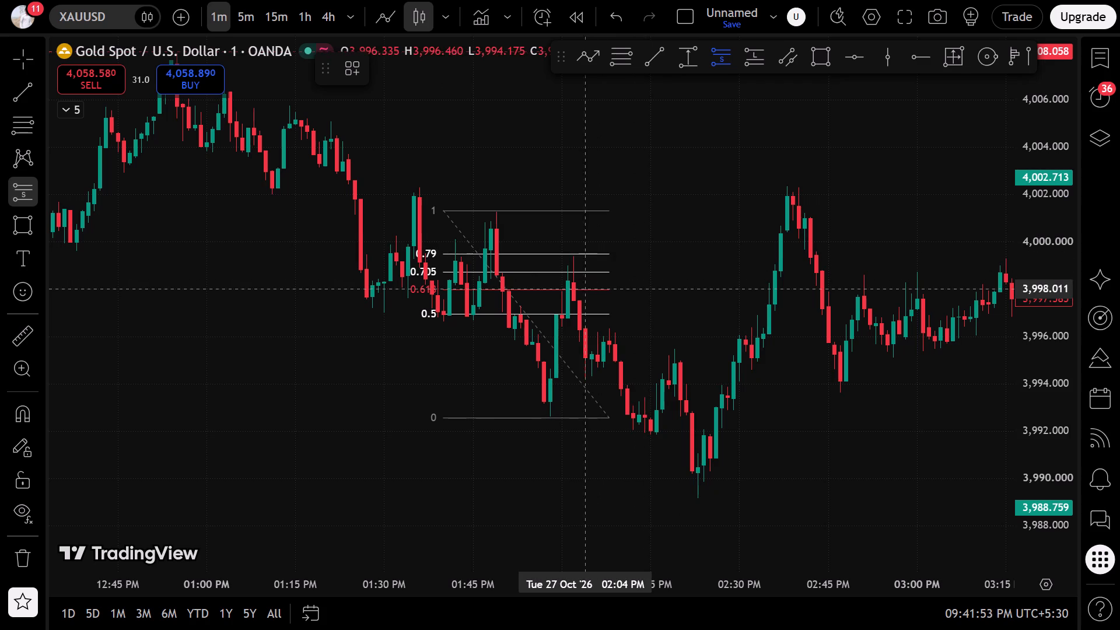
pyautogui.click(544, 272)
pyautogui.moveTo(548, 180); pyautogui.dragTo(539, 220)
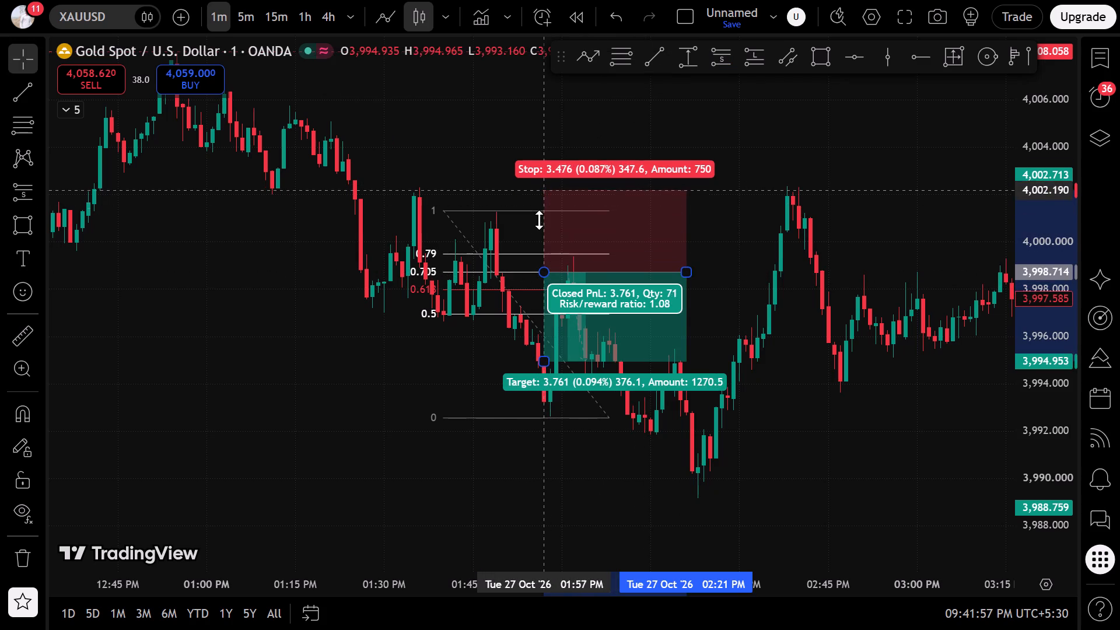
pyautogui.moveTo(539, 220); pyautogui.dragTo(536, 252)
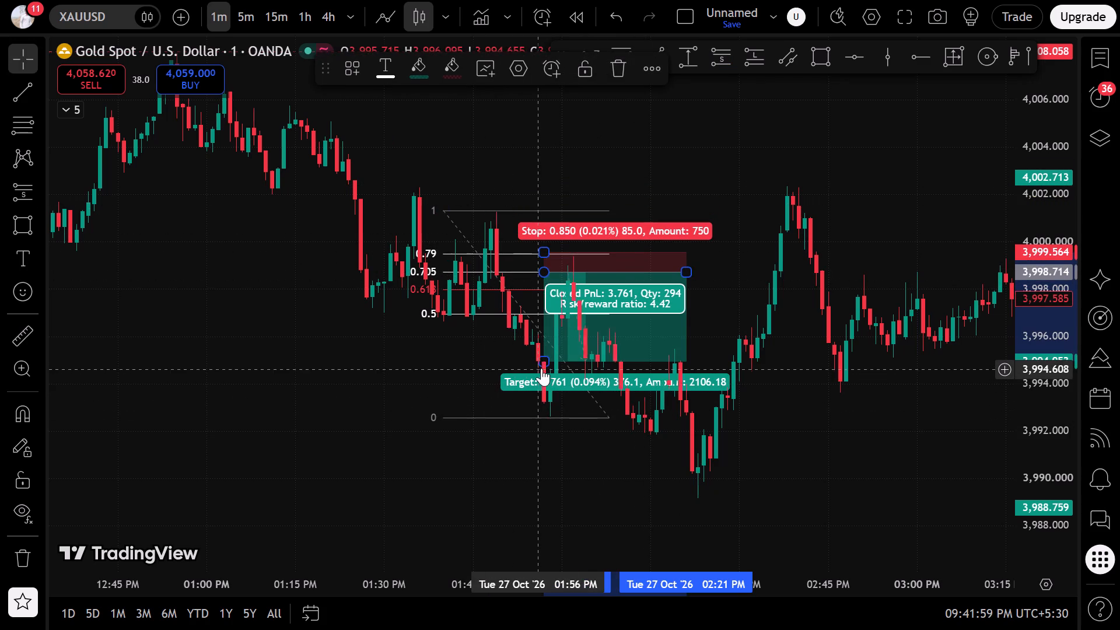
pyautogui.moveTo(545, 360); pyautogui.dragTo(553, 419)
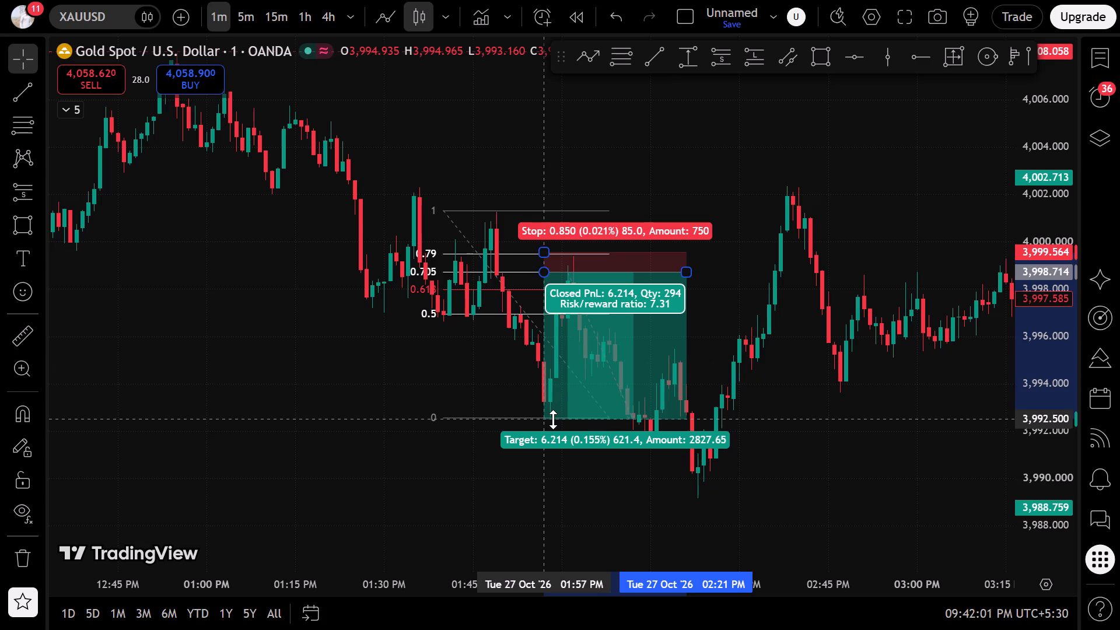
pyautogui.moveTo(553, 419); pyautogui.dragTo(554, 464)
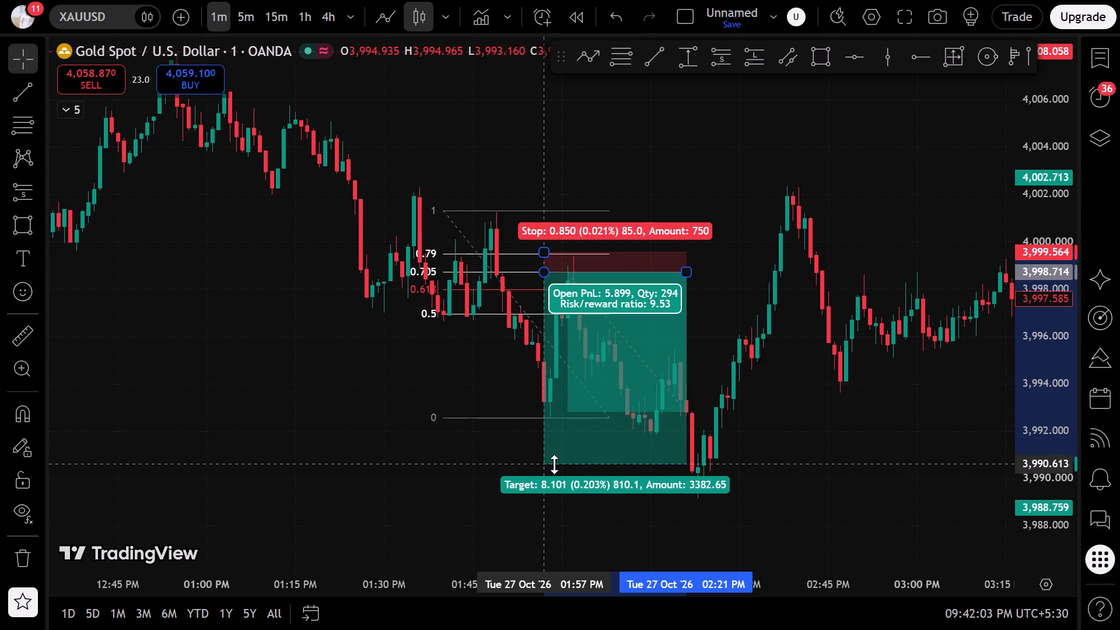
pyautogui.moveTo(554, 464); pyautogui.dragTo(555, 482)
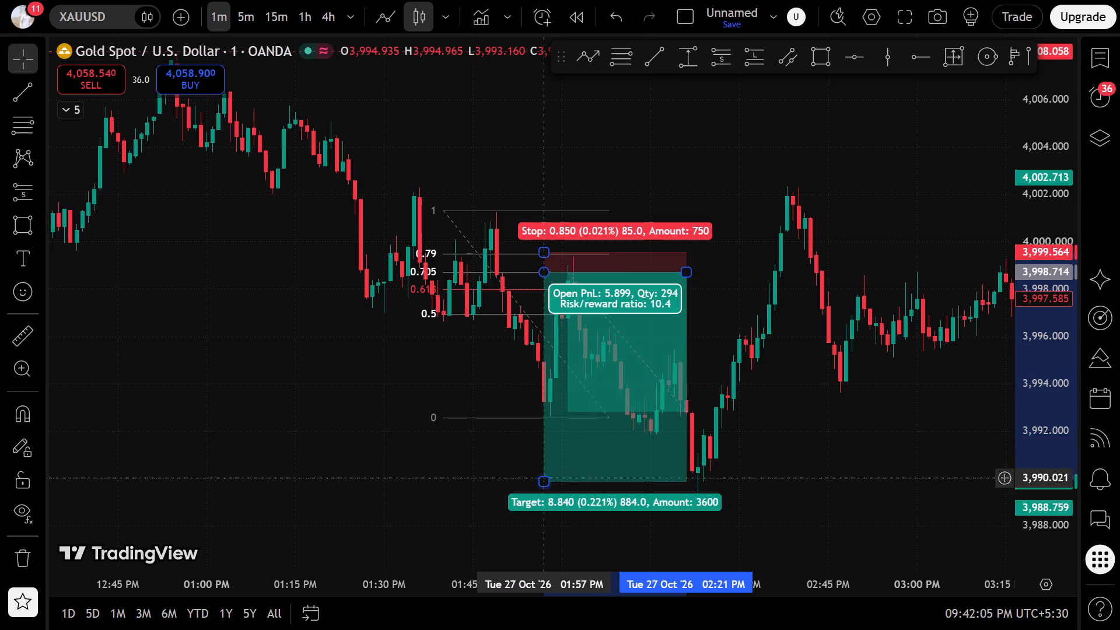
pyautogui.click(355, 427)
# Draw a Fibonacci retracement on XAUUSD from 4,006.851 at 01:01 PM down to 4,001.968 at 01:23 PM.
pyautogui.moveTo(307, 370); pyautogui.dragTo(699, 502)
pyautogui.scroll(1, 682, 456)
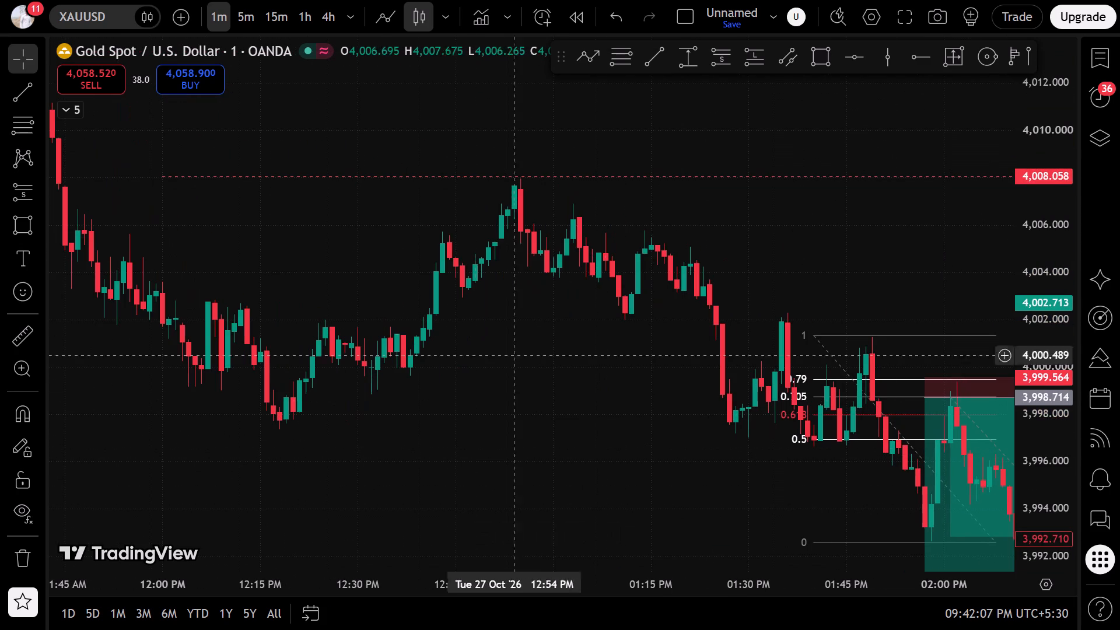
pyautogui.click(18, 131)
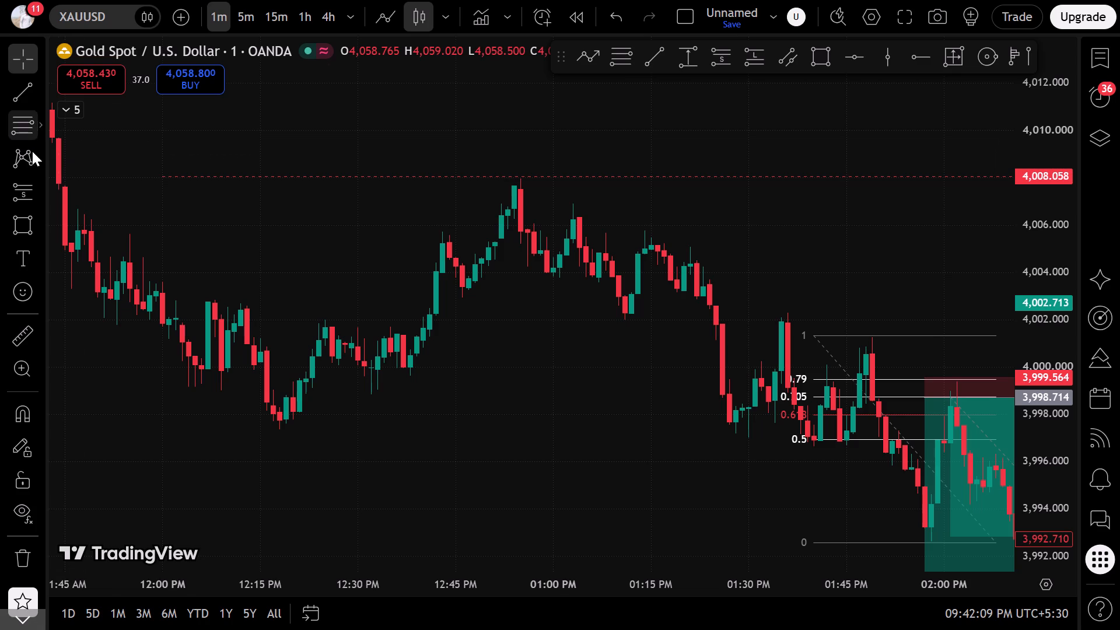
pyautogui.click(561, 205)
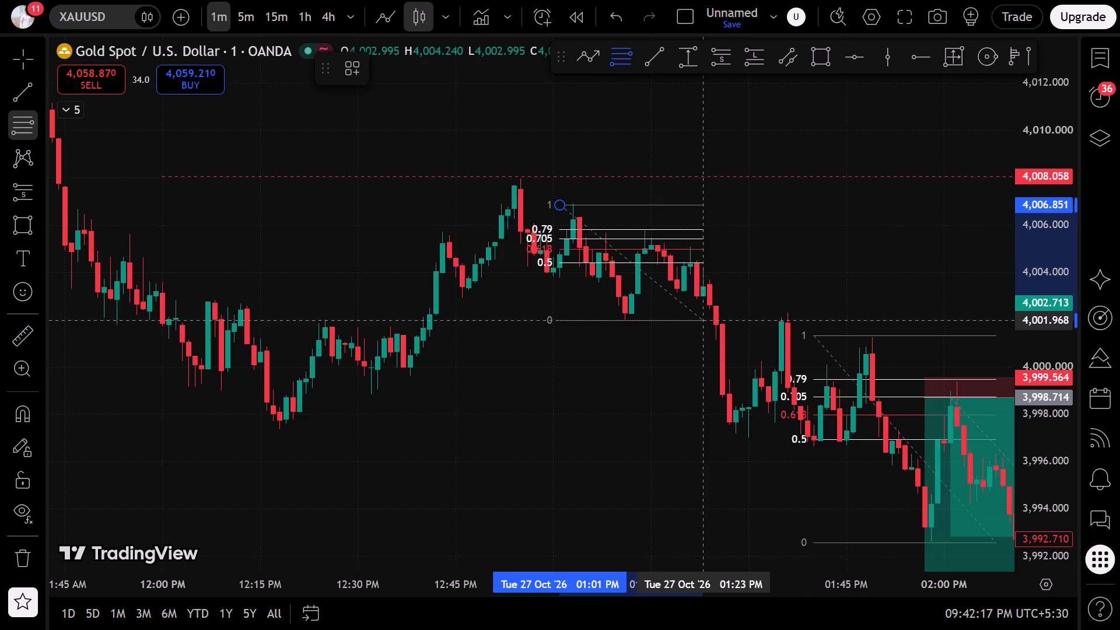
pyautogui.click(702, 320)
# Place a short position at 01:11 PM with entry 4,005.403 at the 0.705 level, stop 4,005.893 and target 3,998.016.
pyautogui.moveTo(1047, 411); pyautogui.dragTo(988, 170)
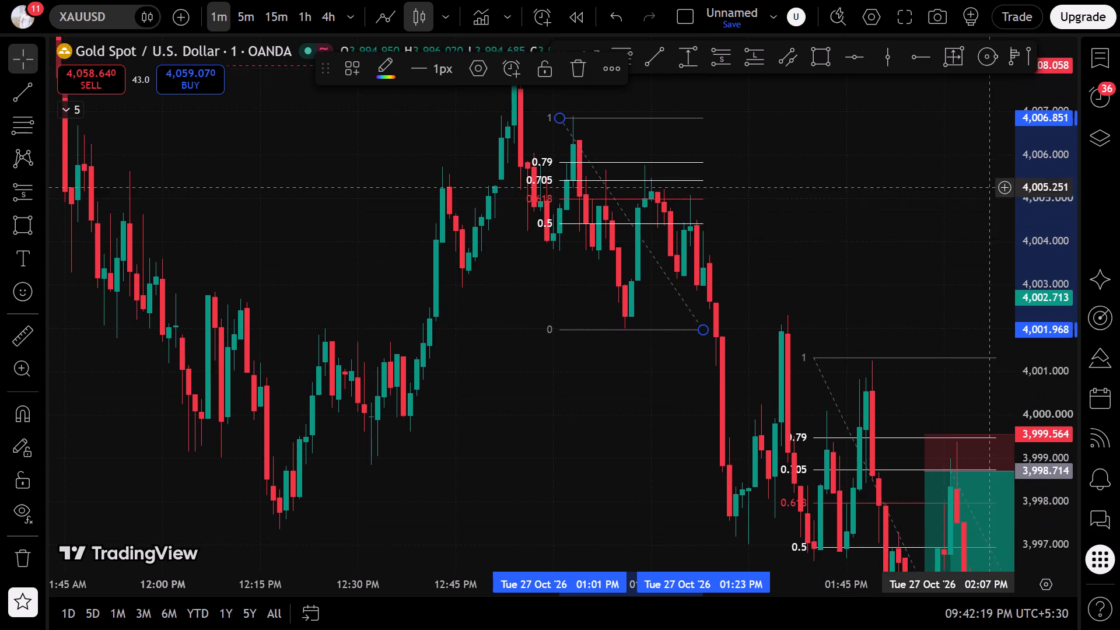
pyautogui.moveTo(988, 170); pyautogui.dragTo(985, 152)
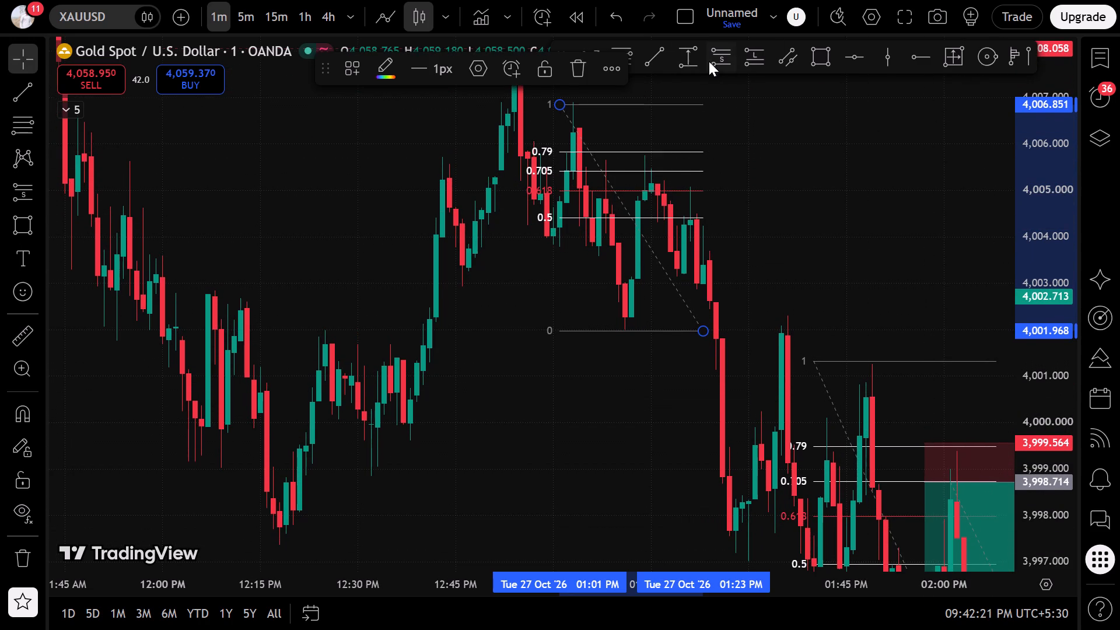
pyautogui.click(721, 60)
pyautogui.click(624, 172)
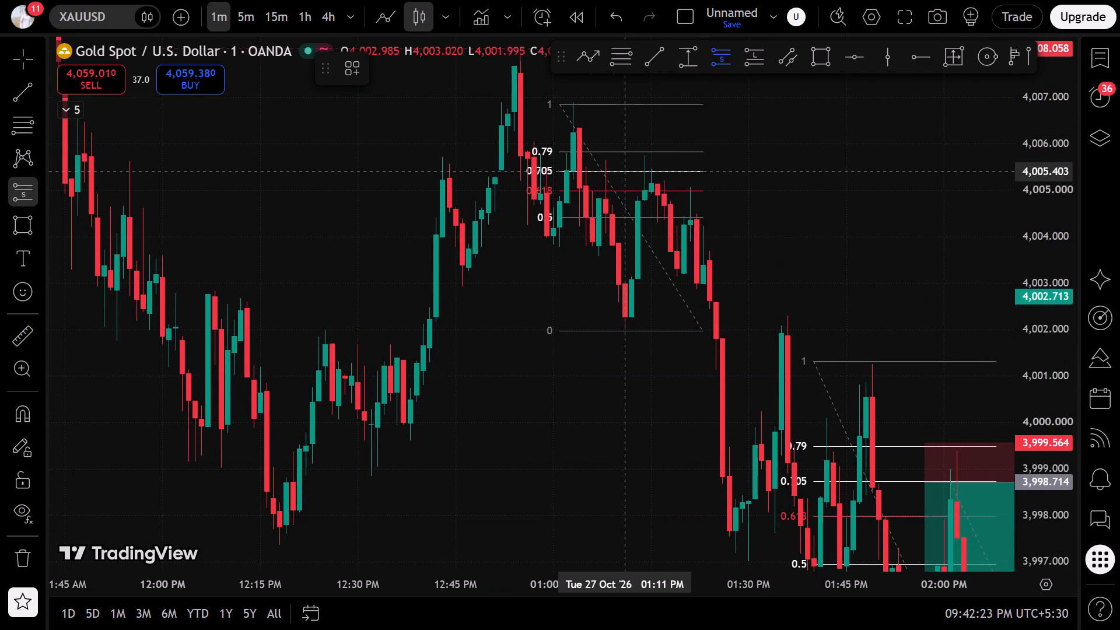
pyautogui.moveTo(516, 132); pyautogui.dragTo(501, 256)
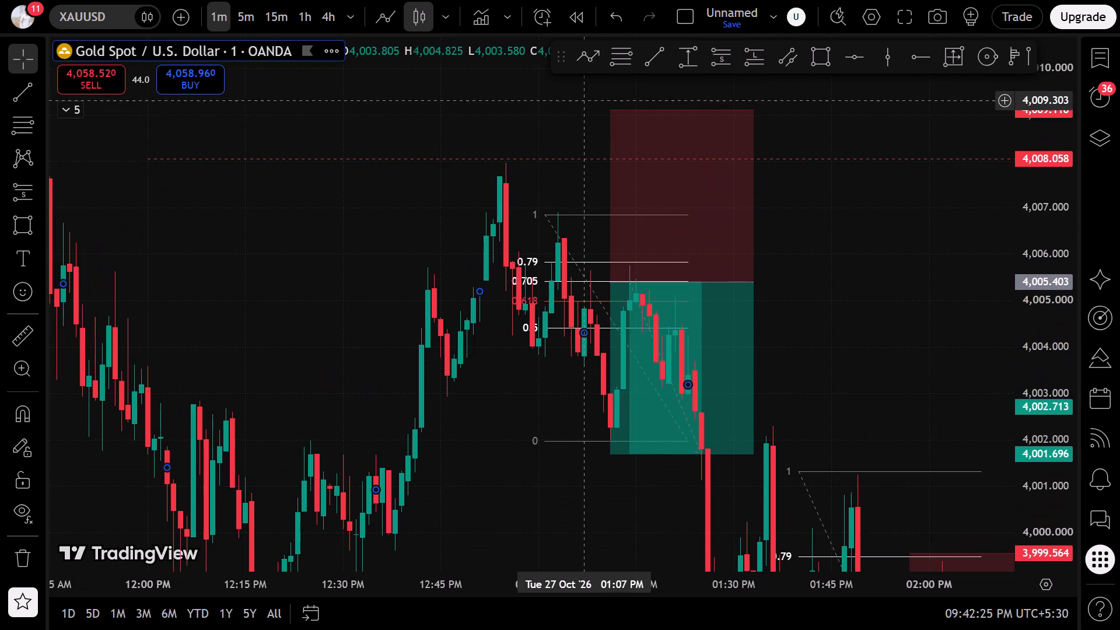
pyautogui.moveTo(607, 109); pyautogui.dragTo(654, 257)
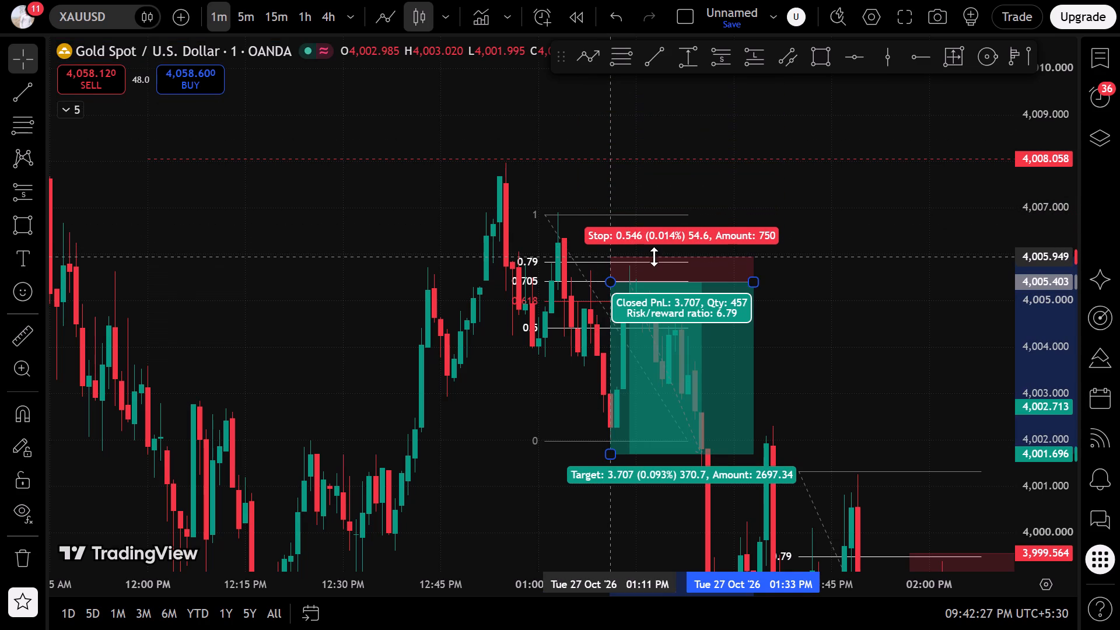
pyautogui.moveTo(654, 257); pyautogui.dragTo(672, 259)
pyautogui.moveTo(472, 311); pyautogui.dragTo(468, 318)
pyautogui.moveTo(438, 352); pyautogui.dragTo(485, 174)
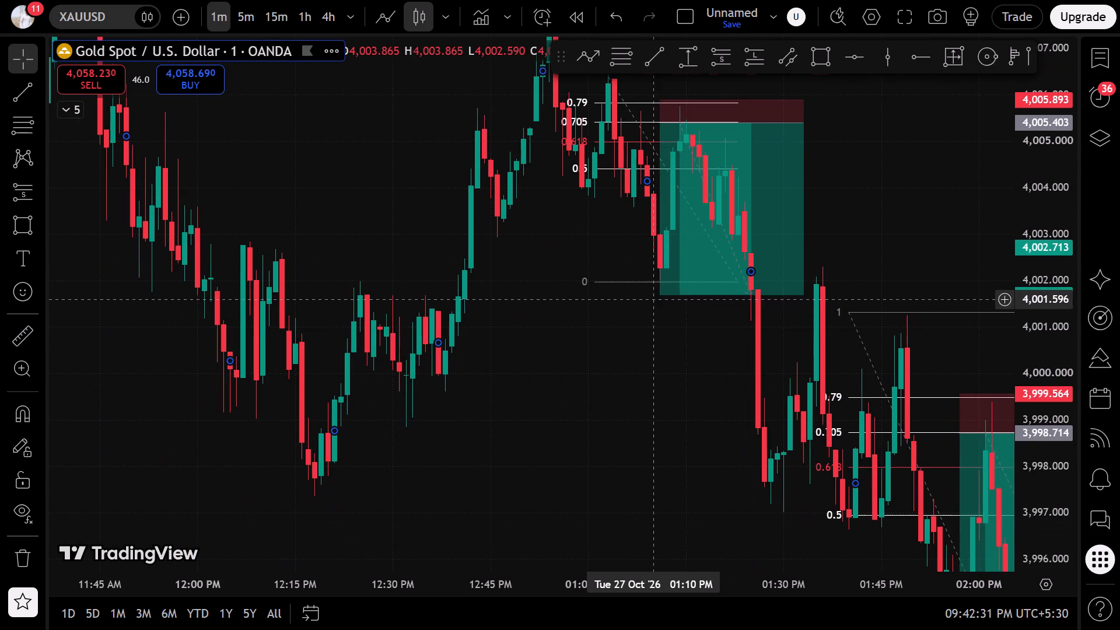
pyautogui.moveTo(661, 297); pyautogui.dragTo(678, 447)
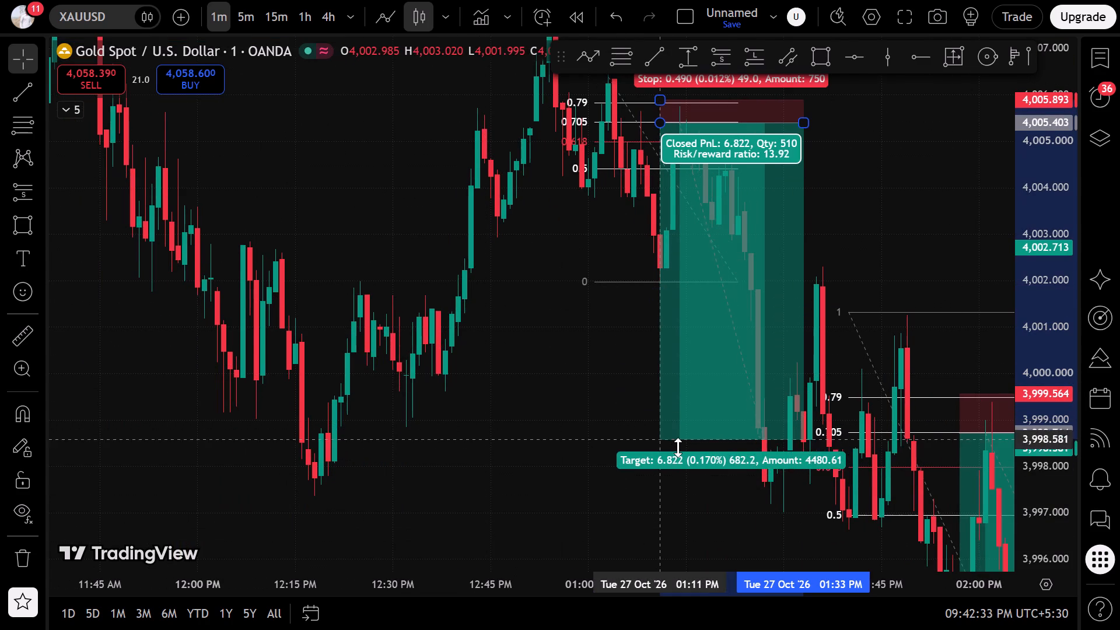
pyautogui.moveTo(678, 447); pyautogui.dragTo(678, 466)
pyautogui.click(337, 413)
pyautogui.click(284, 155)
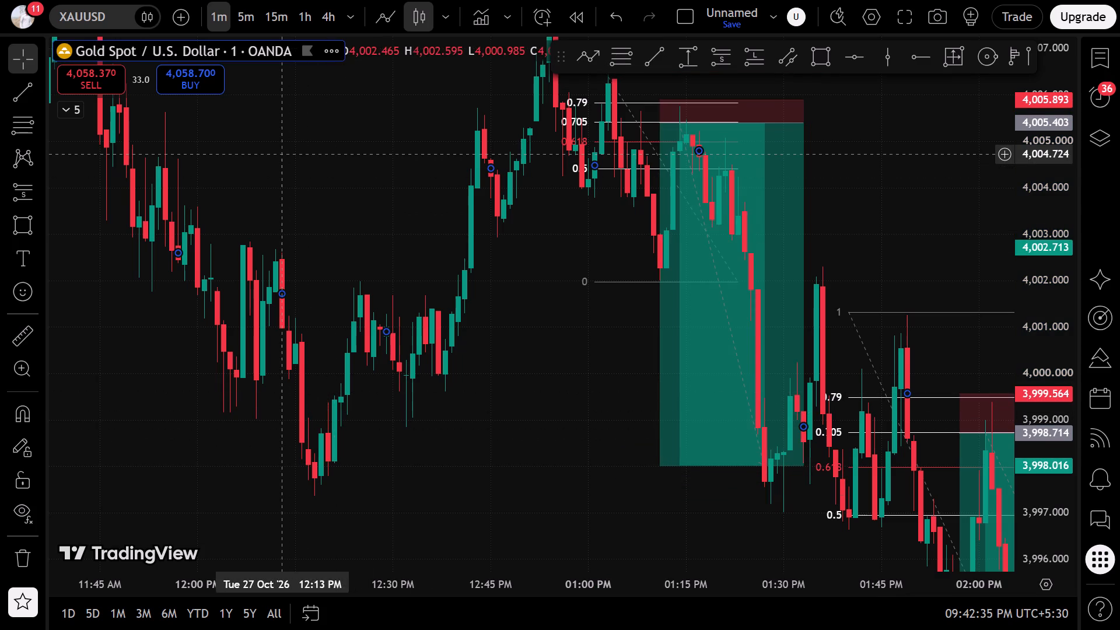
# Examine the earlier XAUUSD 1-minute price action from about 01:00 PM back to about 05:30 AM.
pyautogui.moveTo(300, 158); pyautogui.dragTo(631, 186)
pyautogui.moveTo(526, 196); pyautogui.dragTo(526, 233)
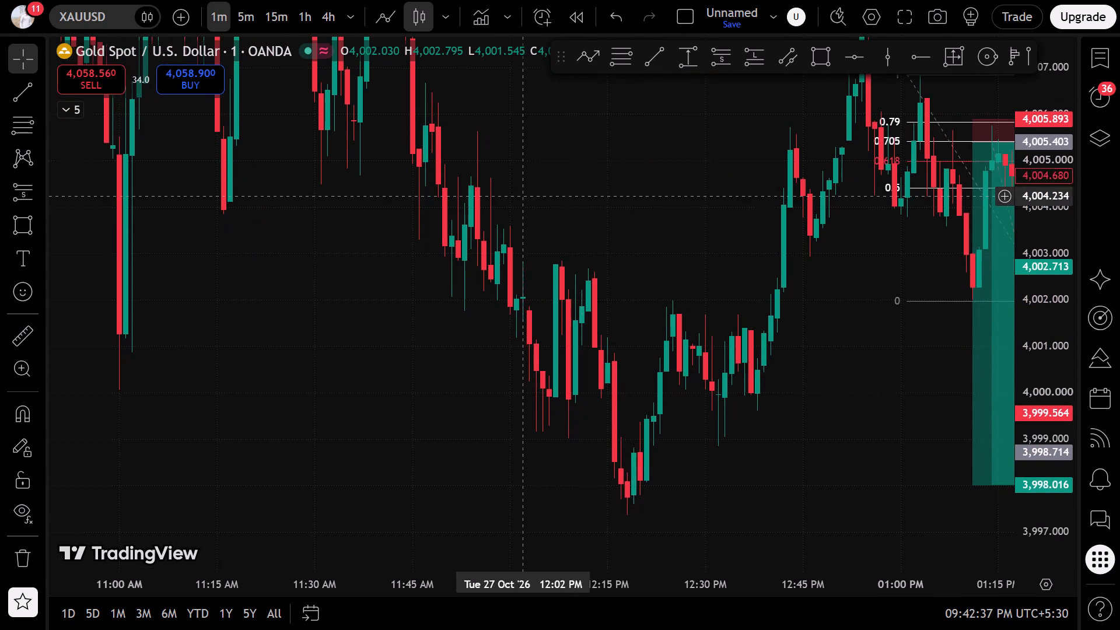
pyautogui.moveTo(526, 233); pyautogui.dragTo(608, 440)
pyautogui.moveTo(1040, 170); pyautogui.dragTo(1003, 401)
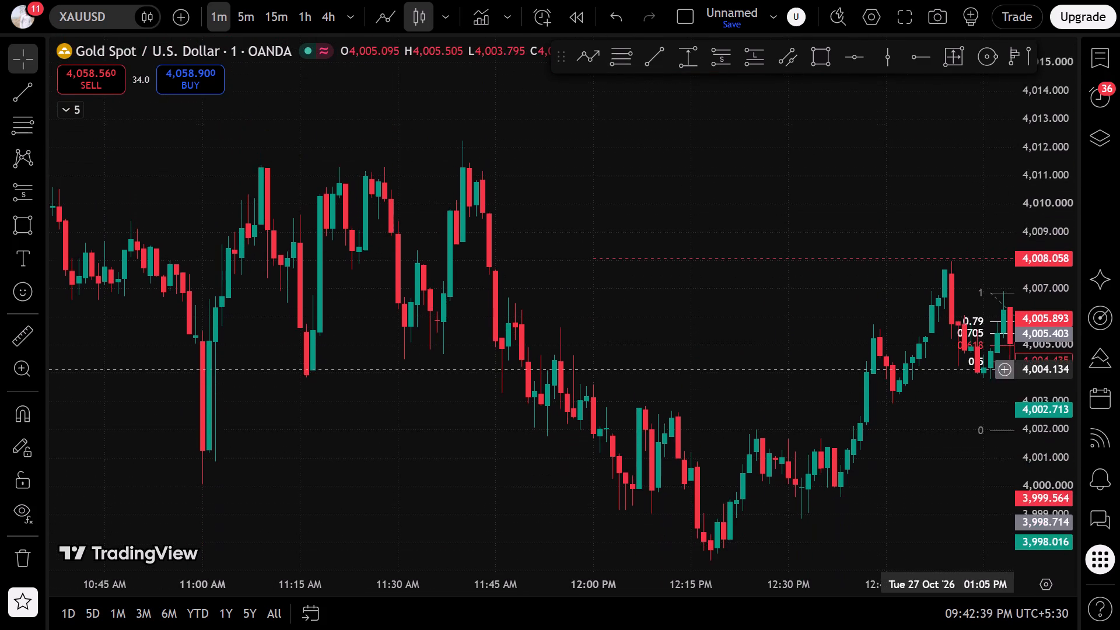
pyautogui.moveTo(1003, 401); pyautogui.dragTo(965, 461)
pyautogui.scroll(-5, 688, 402)
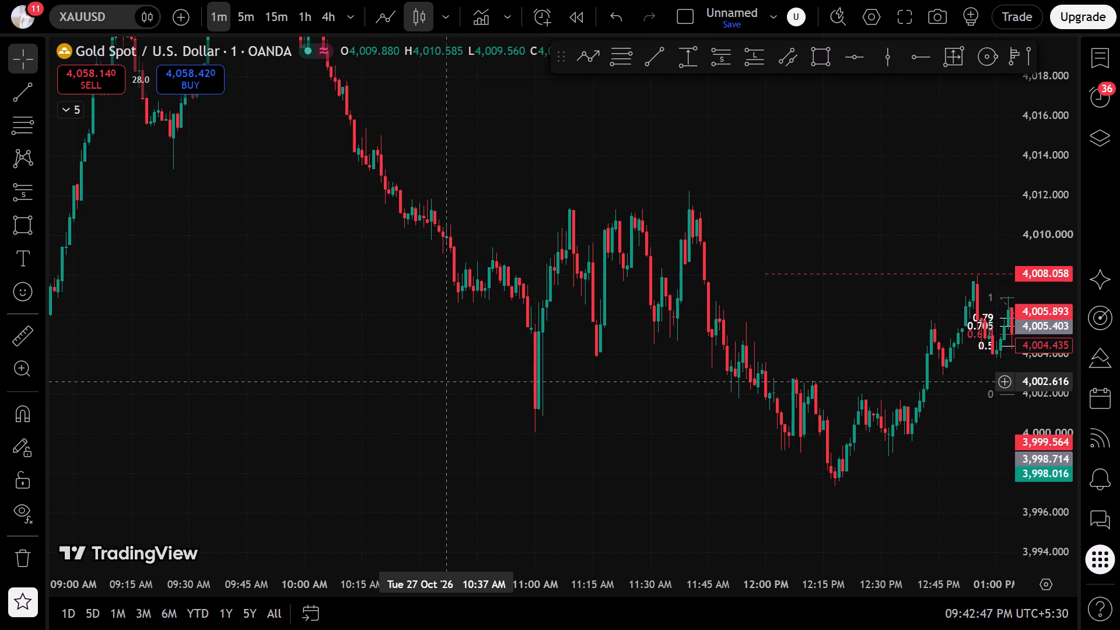
pyautogui.moveTo(394, 318); pyautogui.dragTo(250, 331)
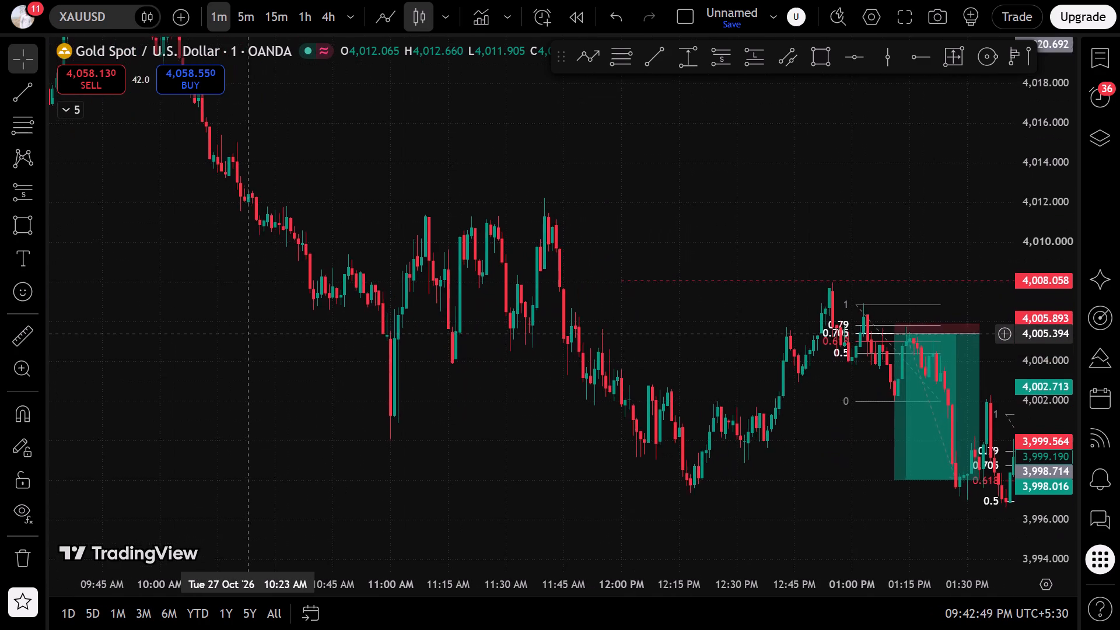
pyautogui.moveTo(250, 331); pyautogui.dragTo(571, 482)
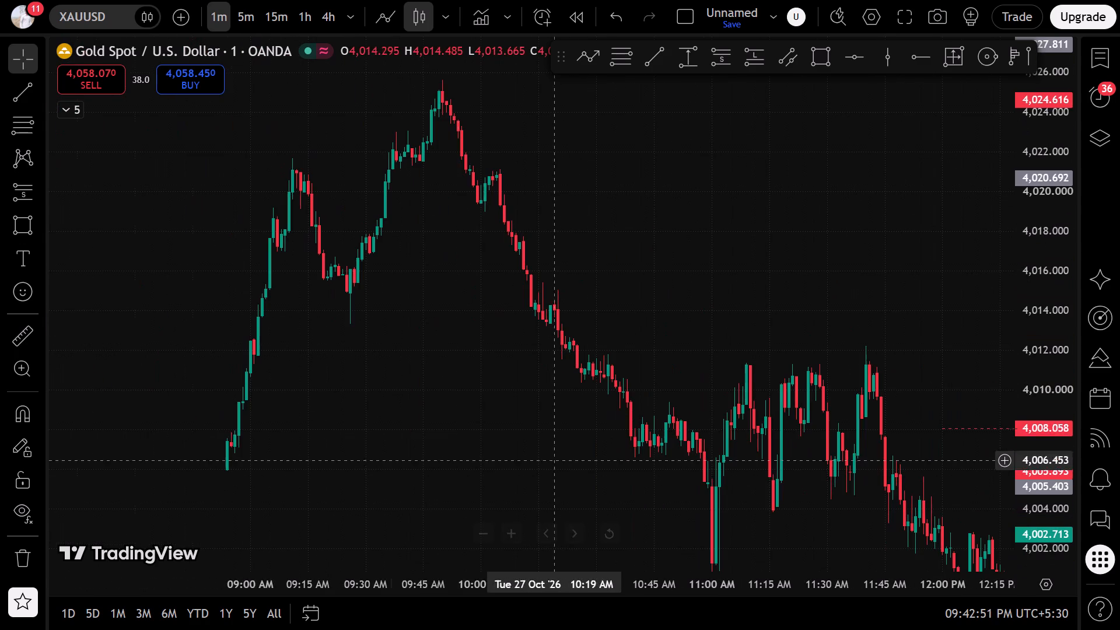
pyautogui.moveTo(372, 411); pyautogui.dragTo(815, 430)
pyautogui.moveTo(253, 377); pyautogui.dragTo(257, 377)
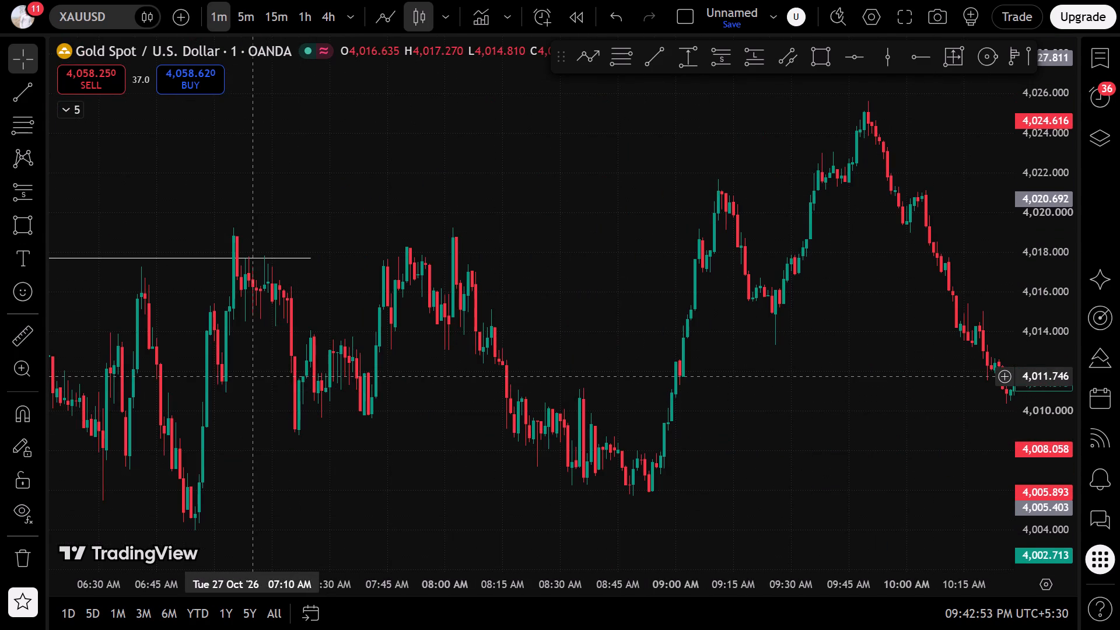
pyautogui.moveTo(257, 377); pyautogui.dragTo(439, 341)
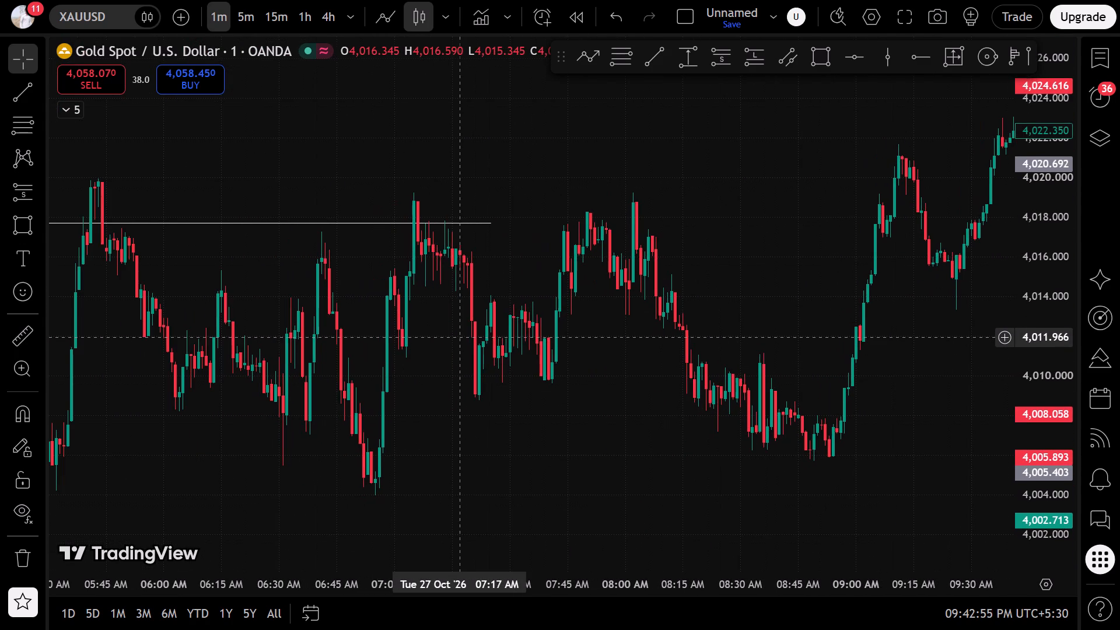
pyautogui.click(184, 404)
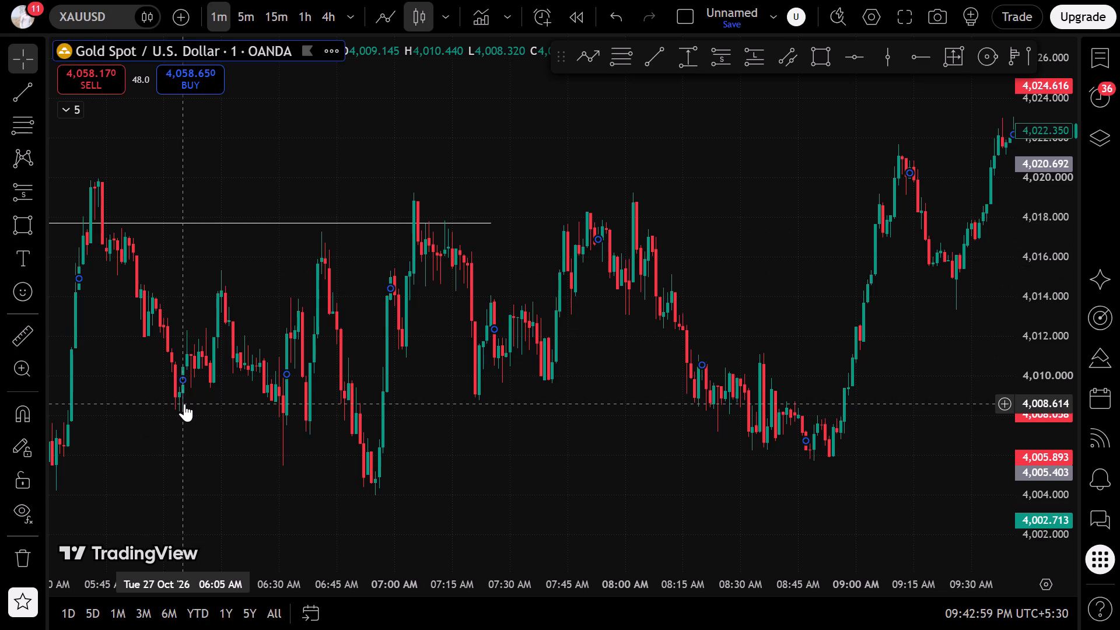
pyautogui.click(184, 404)
pyautogui.click(204, 453)
pyautogui.moveTo(213, 437); pyautogui.dragTo(470, 400)
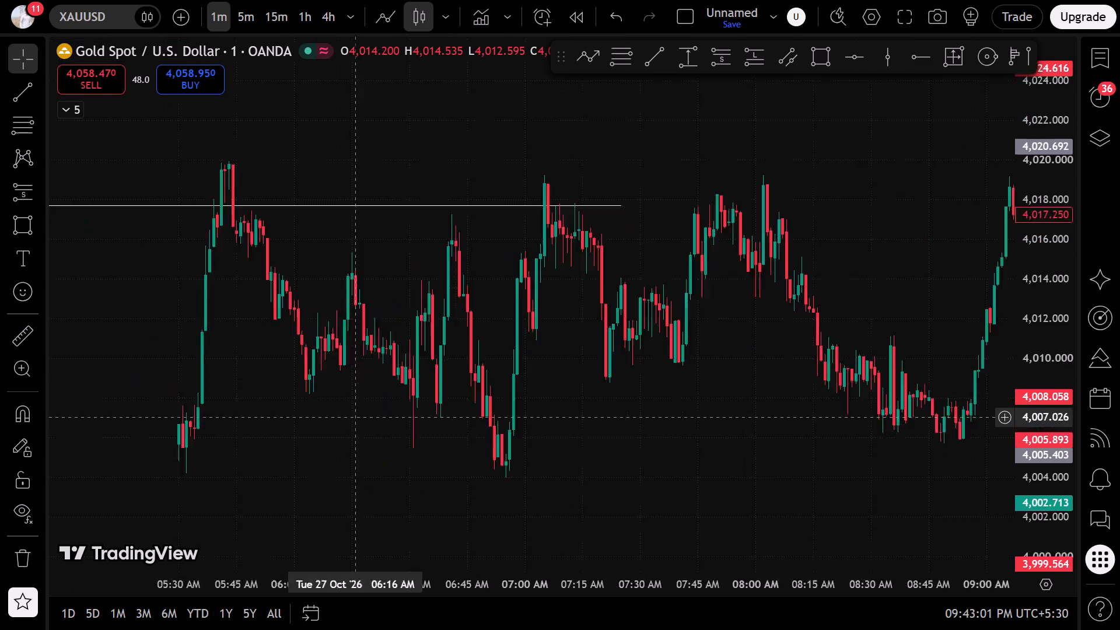
# Draw a Fibonacci retracement on XAUUSD from 4,011.756 at 01:42 AM up to 4,014.621 at about 02:12 AM on 27 October.
pyautogui.moveTo(470, 400); pyautogui.dragTo(554, 374)
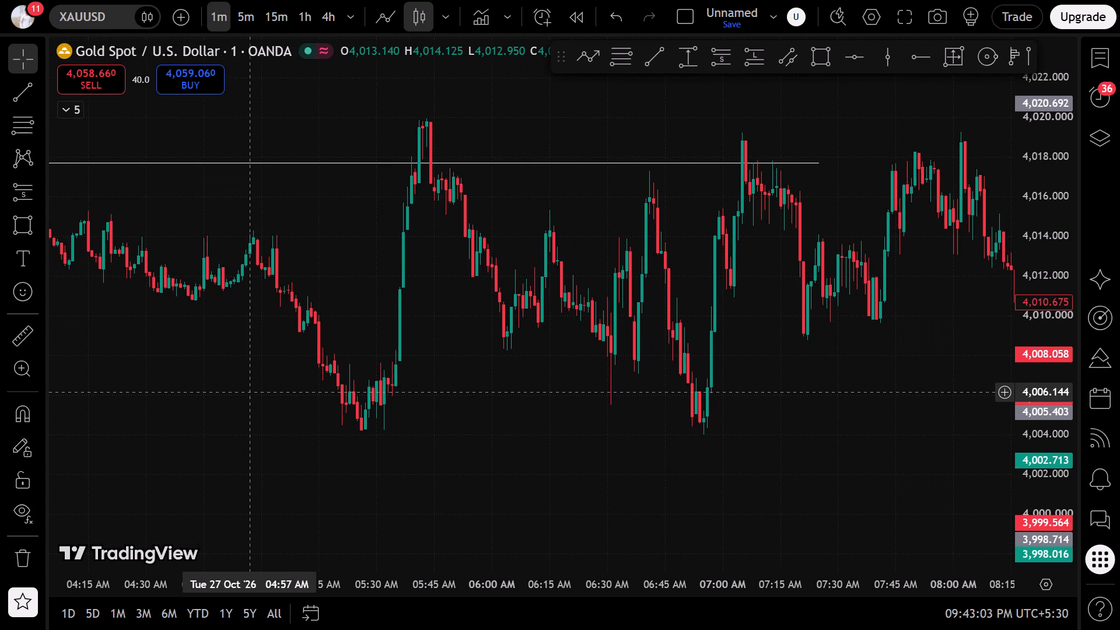
pyautogui.scroll(-3, 249, 392)
pyautogui.moveTo(246, 350); pyautogui.dragTo(617, 322)
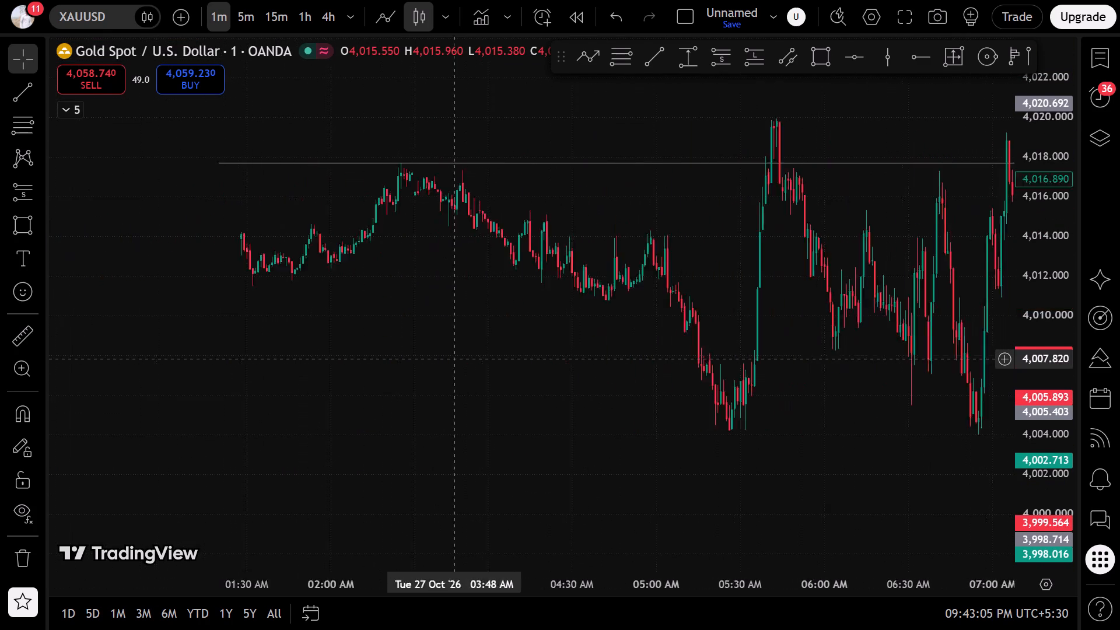
pyautogui.moveTo(617, 322); pyautogui.dragTo(764, 300)
pyautogui.moveTo(442, 324); pyautogui.dragTo(480, 430)
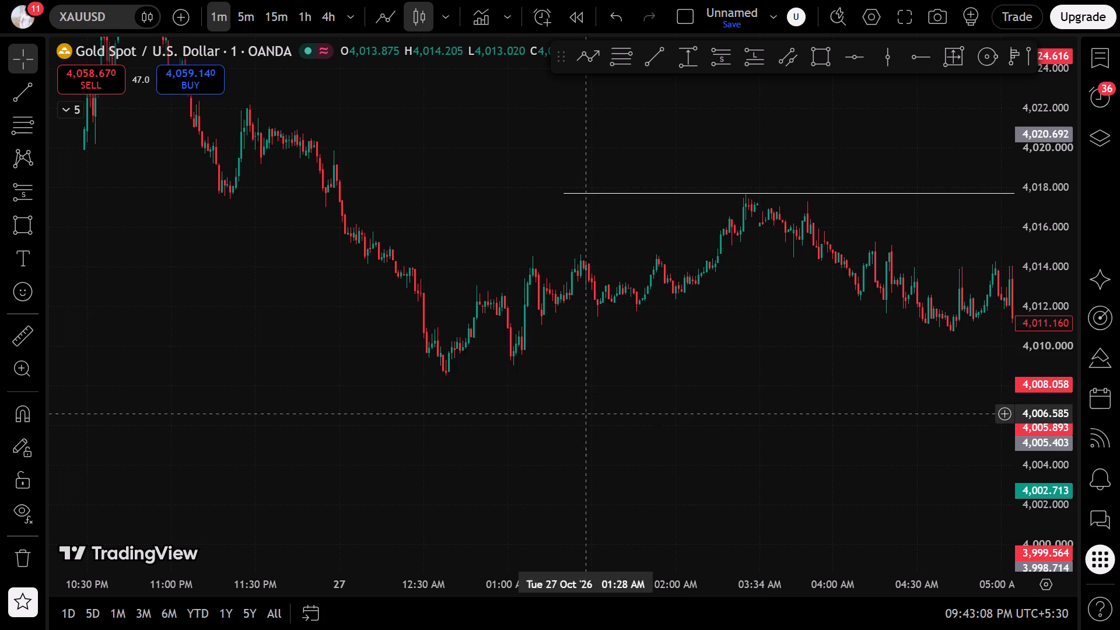
pyautogui.moveTo(1053, 462); pyautogui.dragTo(991, 269)
pyautogui.moveTo(694, 392); pyautogui.dragTo(851, 444)
pyautogui.scroll(2, 848, 437)
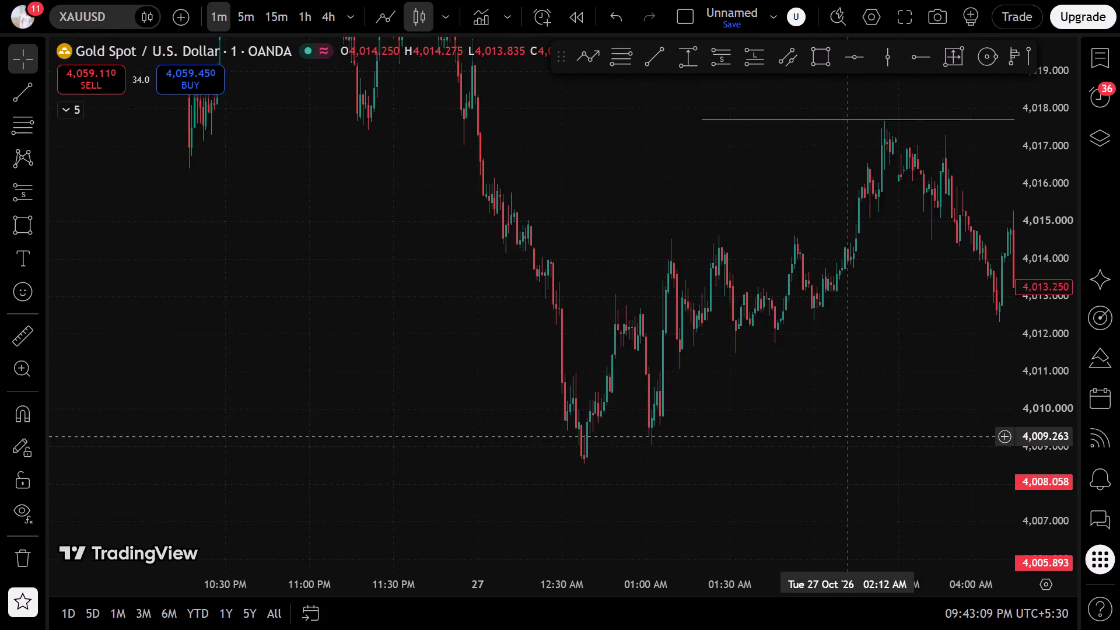
pyautogui.scroll(3, 848, 437)
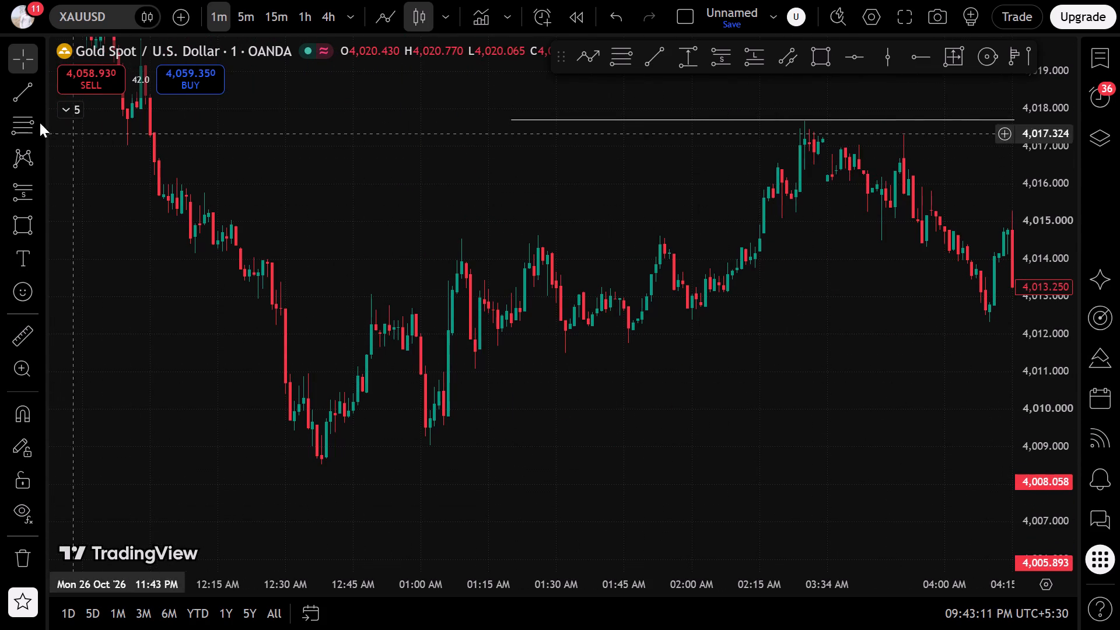
pyautogui.click(31, 120)
pyautogui.click(608, 343)
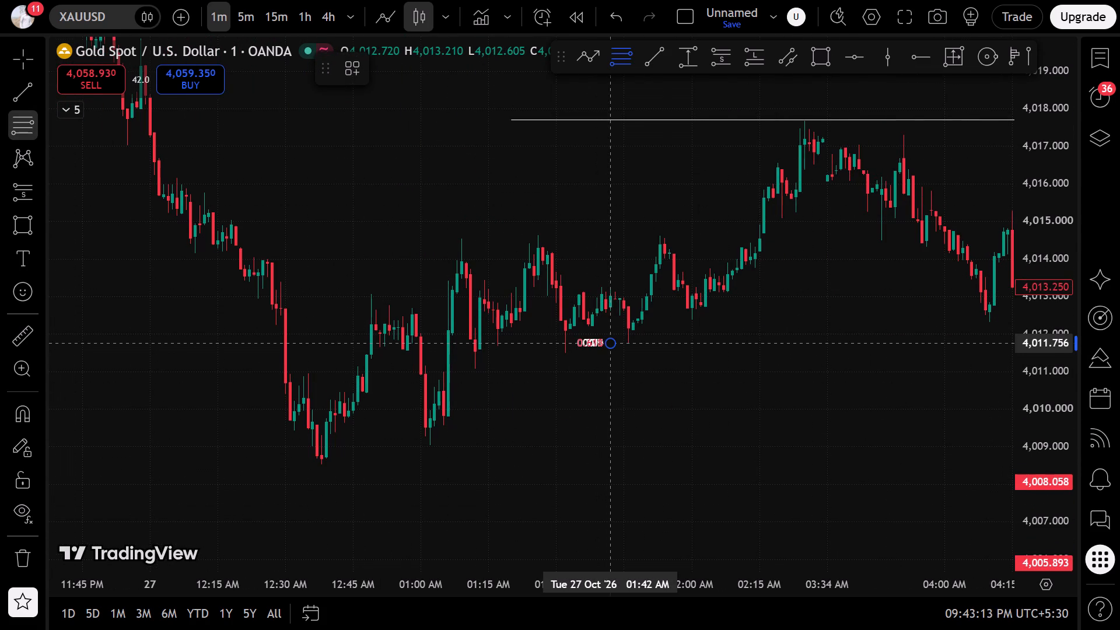
pyautogui.click(744, 236)
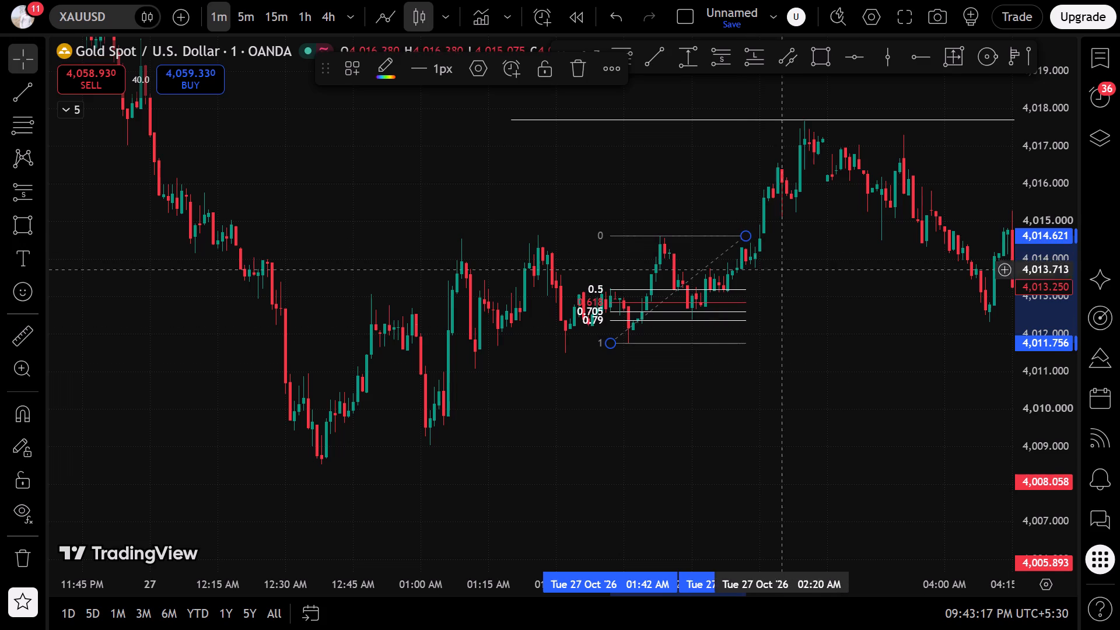
# Place a long position at 01:57 AM with its entry at 4,012.607 on the retracement's 0.705 level.
pyautogui.moveTo(1052, 464); pyautogui.dragTo(961, 104)
pyautogui.moveTo(799, 339); pyautogui.dragTo(791, 444)
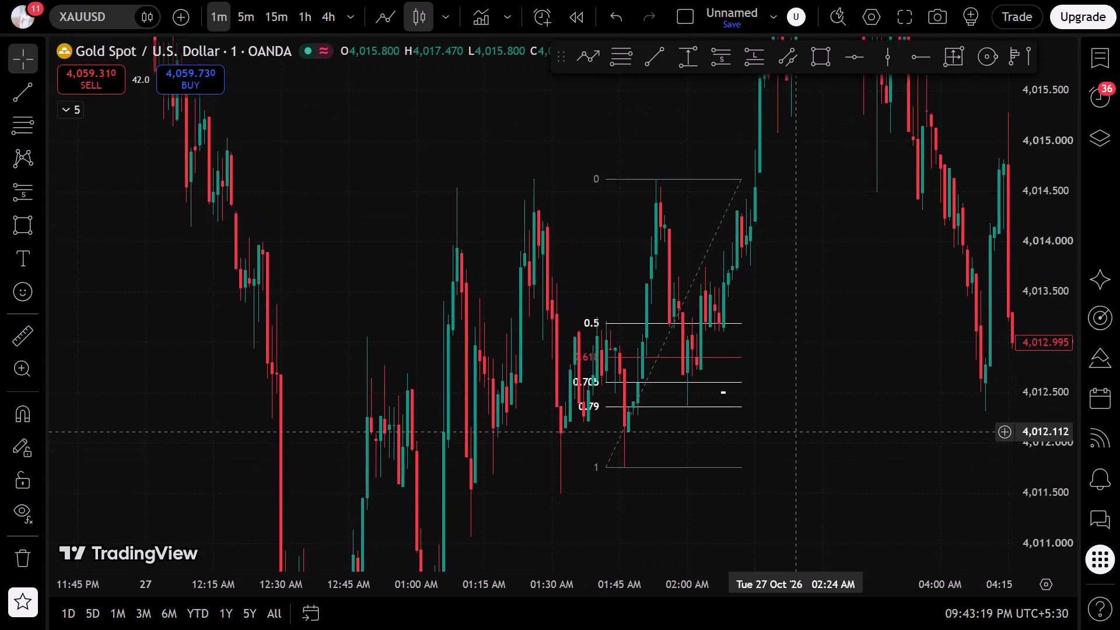
pyautogui.moveTo(791, 444); pyautogui.dragTo(790, 446)
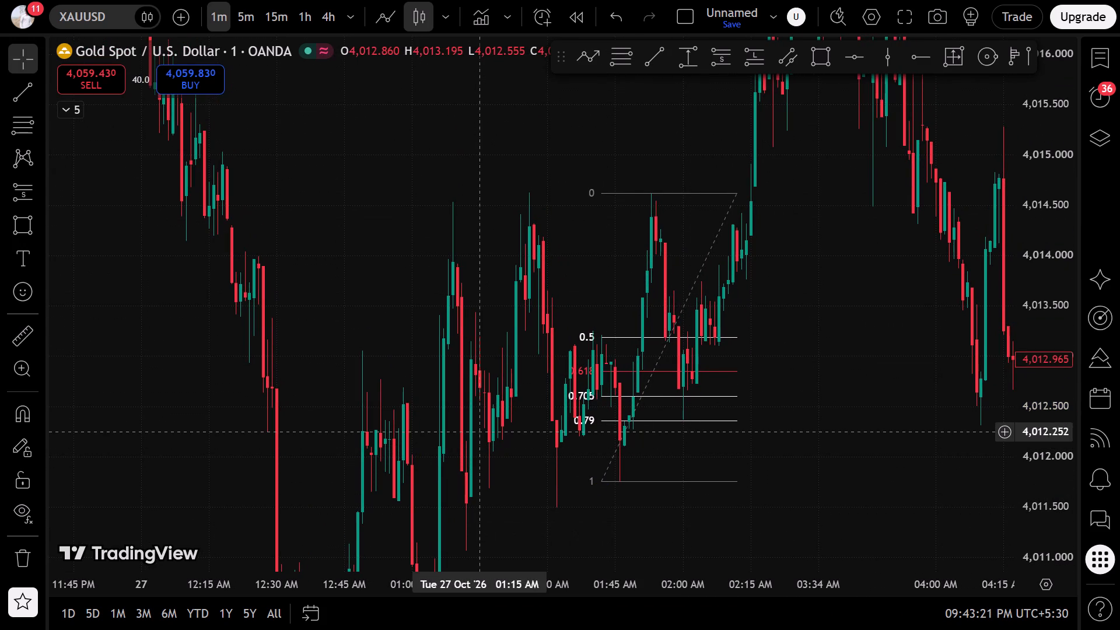
pyautogui.moveTo(1065, 258); pyautogui.dragTo(1018, 453)
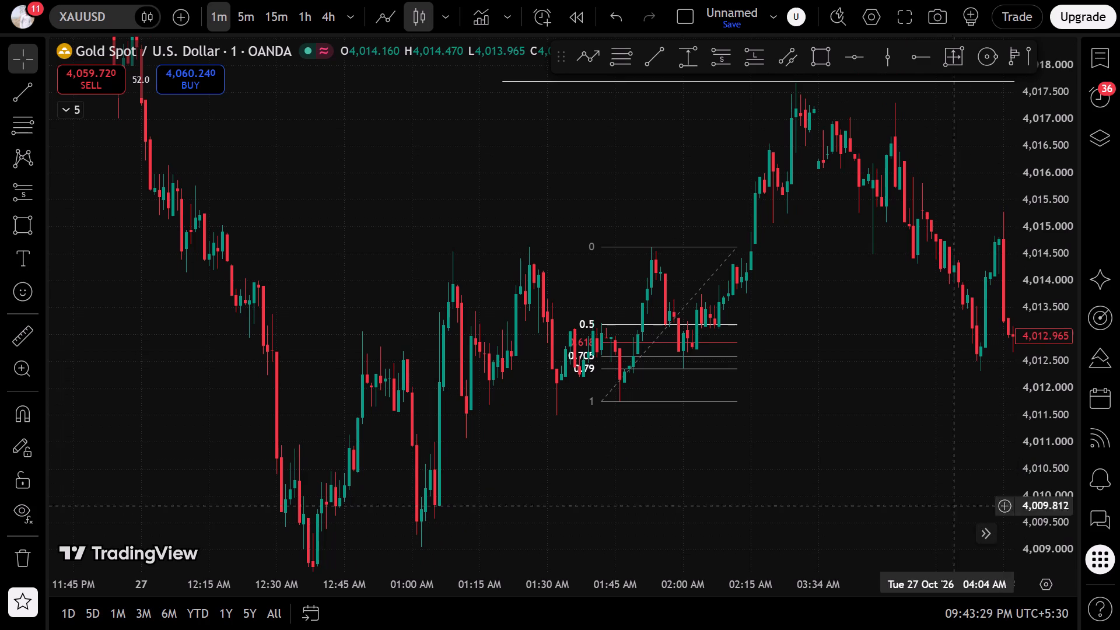
pyautogui.moveTo(919, 465); pyautogui.dragTo(936, 509)
pyautogui.moveTo(1043, 509); pyautogui.dragTo(1042, 250)
pyautogui.scroll(6, 782, 373)
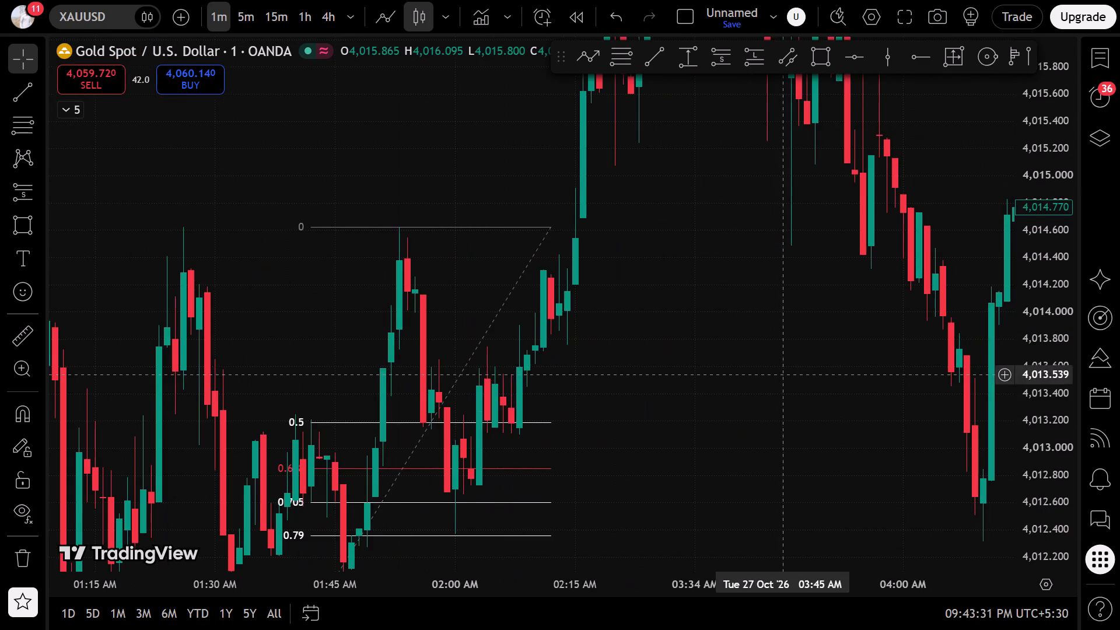
pyautogui.moveTo(726, 413); pyautogui.dragTo(838, 302)
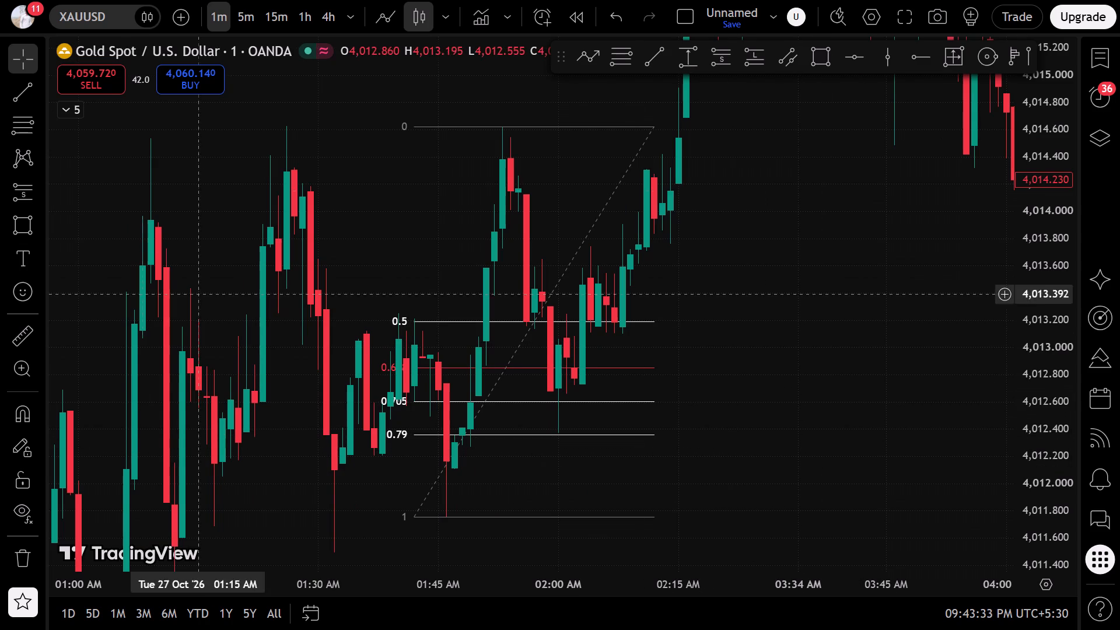
pyautogui.click(3, 203)
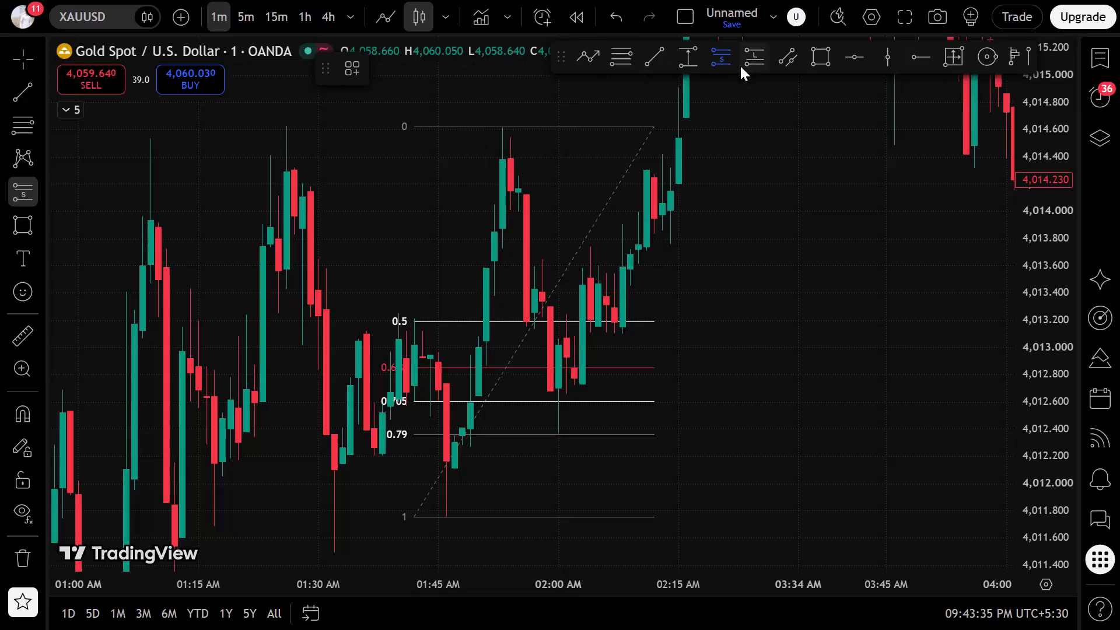
pyautogui.click(747, 63)
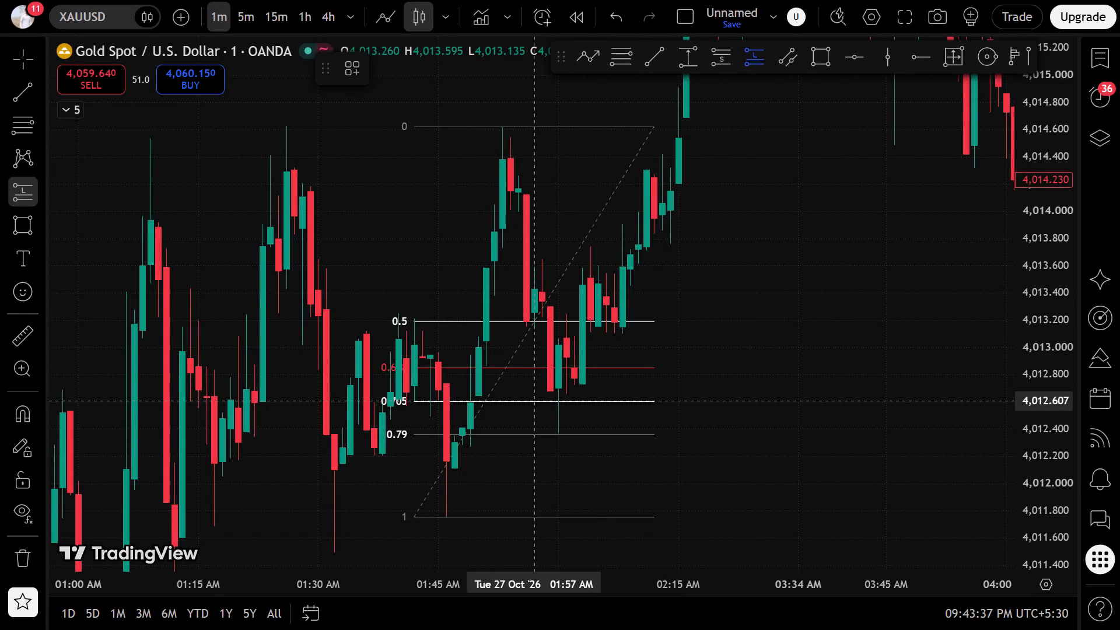
pyautogui.click(530, 401)
# Set the long position's stop to 4,012.325, just below the 0.79 level, and its target to 4,015.474.
pyautogui.moveTo(395, 544); pyautogui.dragTo(386, 376)
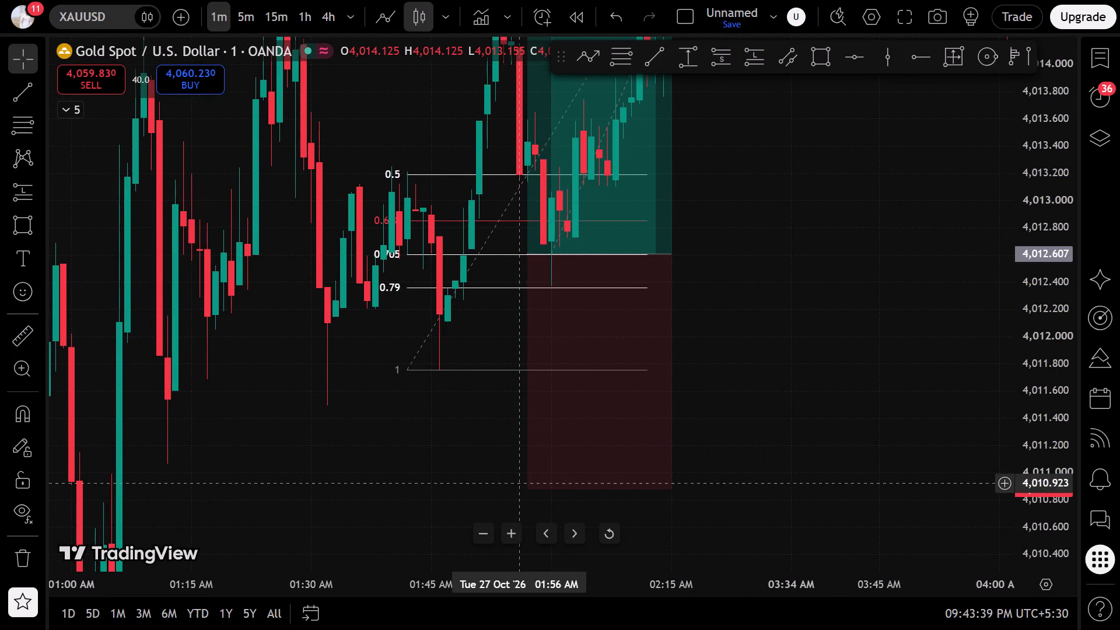
pyautogui.moveTo(528, 489); pyautogui.dragTo(523, 295)
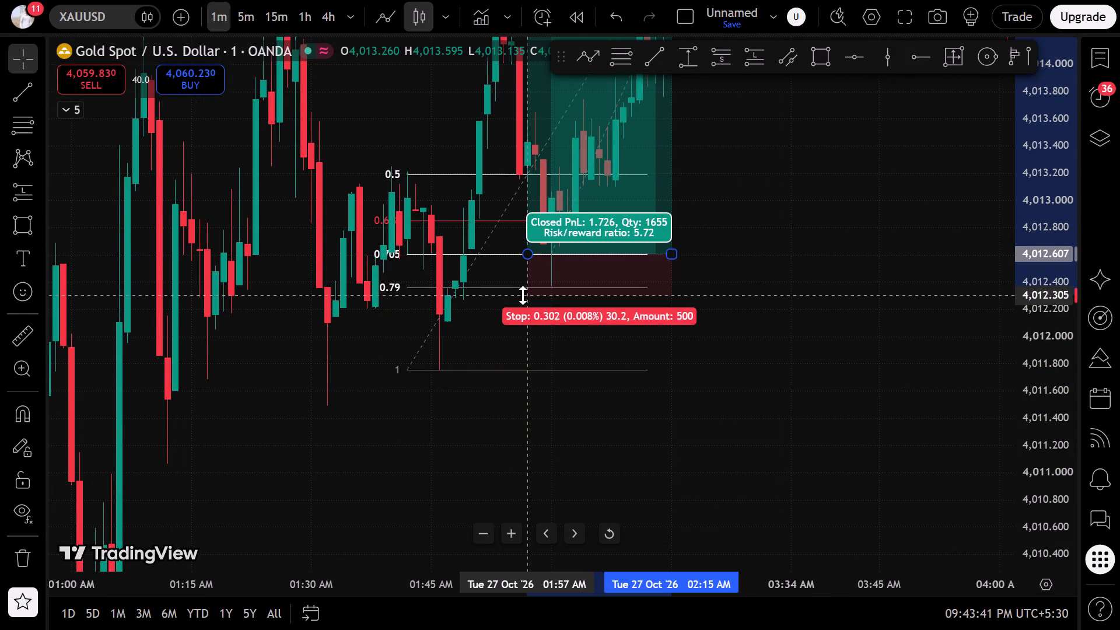
pyautogui.moveTo(523, 295); pyautogui.dragTo(535, 293)
pyautogui.moveTo(744, 319); pyautogui.dragTo(751, 318)
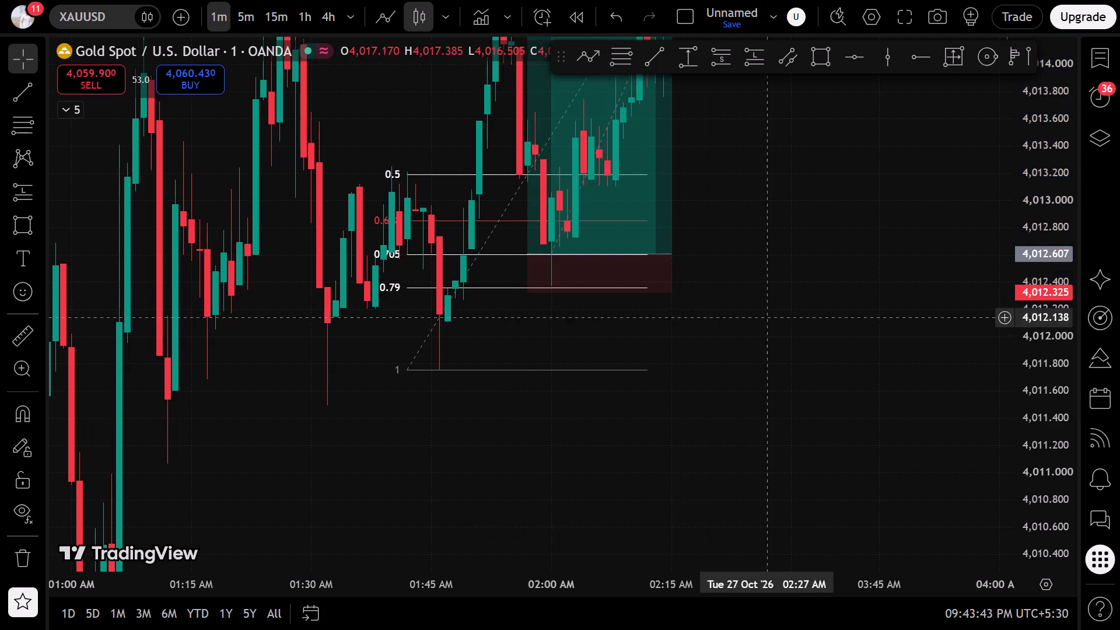
pyautogui.moveTo(849, 288); pyautogui.dragTo(808, 576)
pyautogui.moveTo(487, 298); pyautogui.dragTo(526, 257)
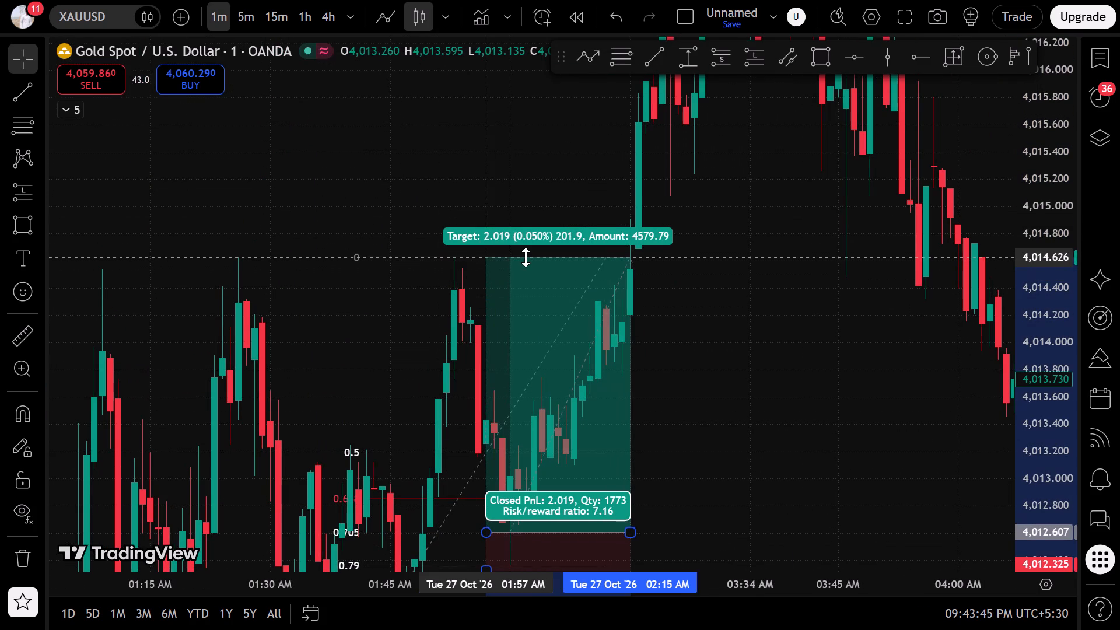
pyautogui.moveTo(526, 257); pyautogui.dragTo(580, 152)
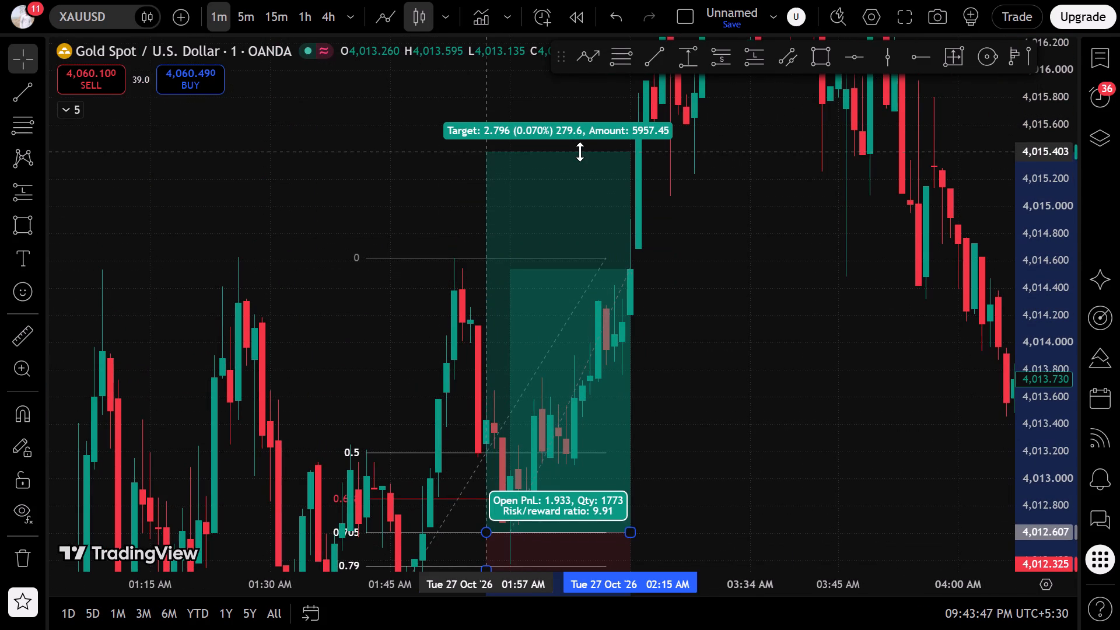
pyautogui.moveTo(580, 152); pyautogui.dragTo(590, 142)
pyautogui.click(723, 307)
# Examine the XAUUSD 1-minute price action from about 04:00 AM on 27 October back to about 07:30 PM on 26 October.
pyautogui.moveTo(1054, 167); pyautogui.dragTo(971, 484)
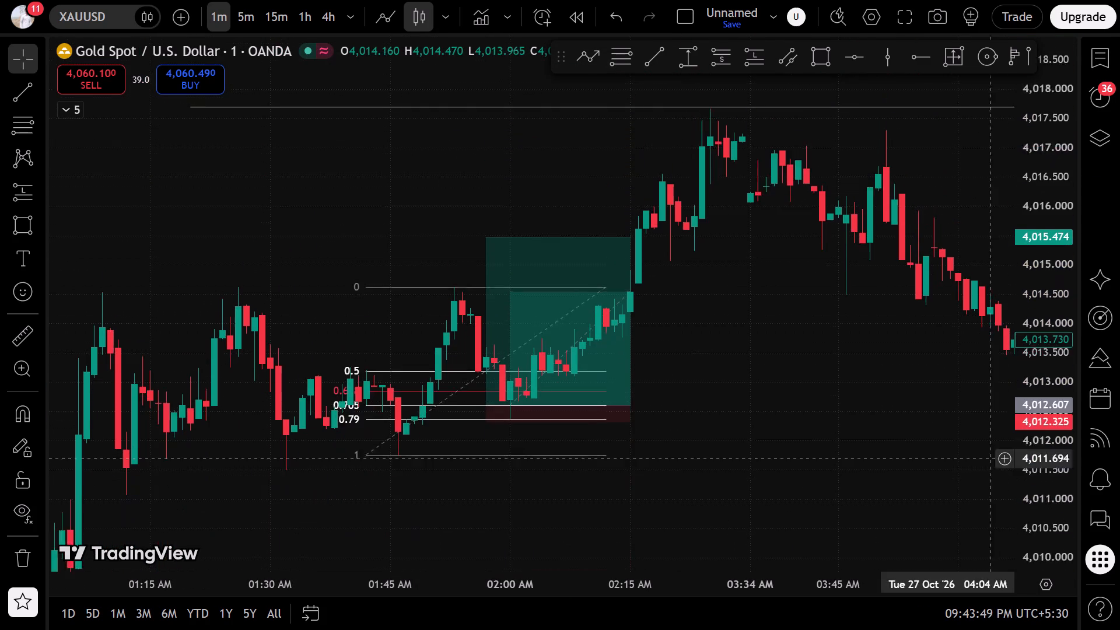
pyautogui.moveTo(971, 484); pyautogui.dragTo(930, 488)
pyautogui.scroll(-6, 650, 439)
pyautogui.moveTo(216, 265); pyautogui.dragTo(228, 279)
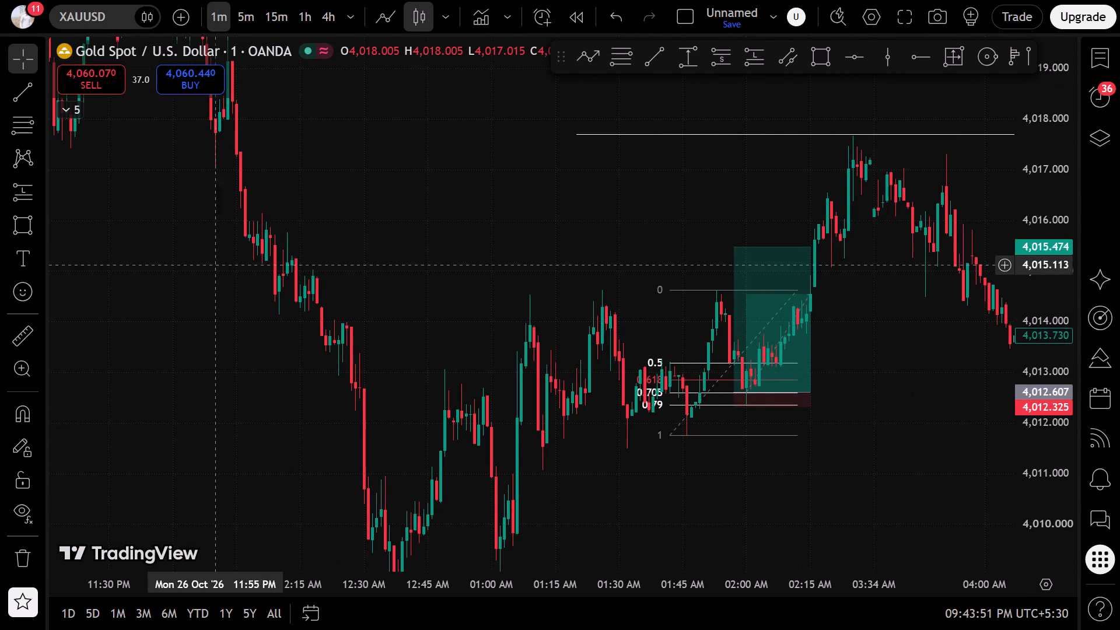
pyautogui.moveTo(228, 279); pyautogui.dragTo(436, 407)
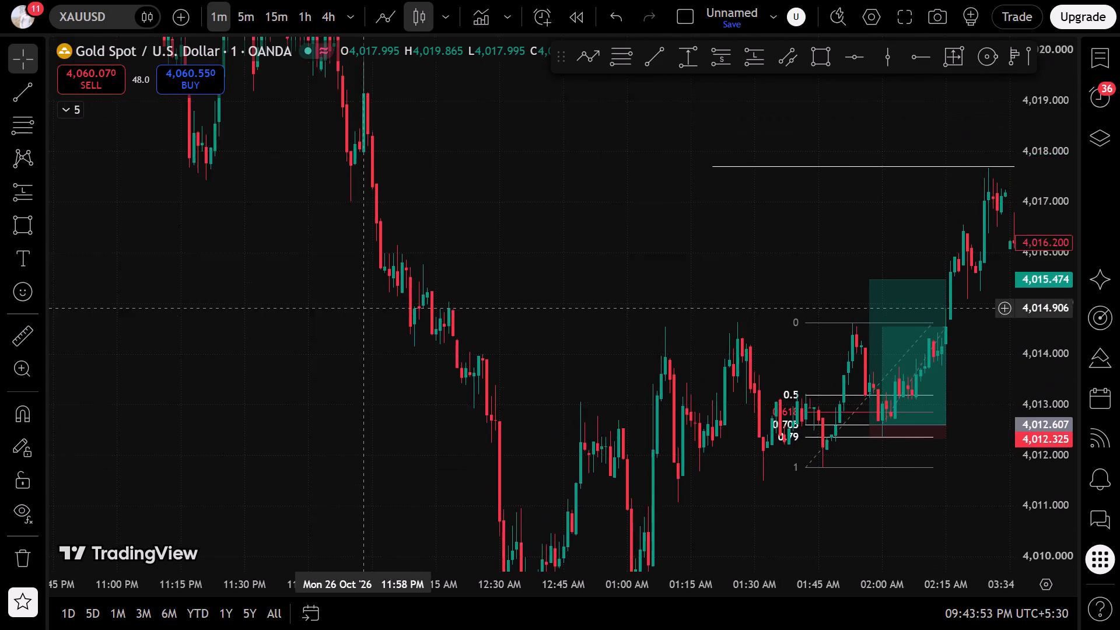
pyautogui.moveTo(436, 407); pyautogui.dragTo(537, 521)
pyautogui.moveTo(251, 226); pyautogui.dragTo(276, 296)
pyautogui.scroll(2, 380, 331)
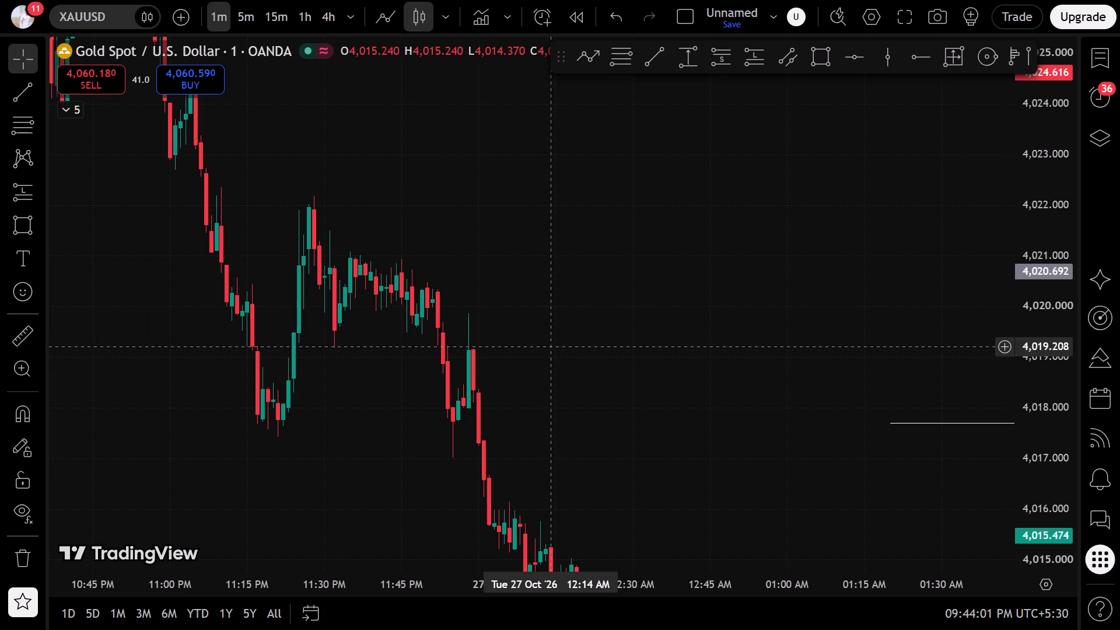
pyautogui.moveTo(324, 185); pyautogui.dragTo(647, 400)
pyautogui.moveTo(1040, 176); pyautogui.dragTo(1016, 362)
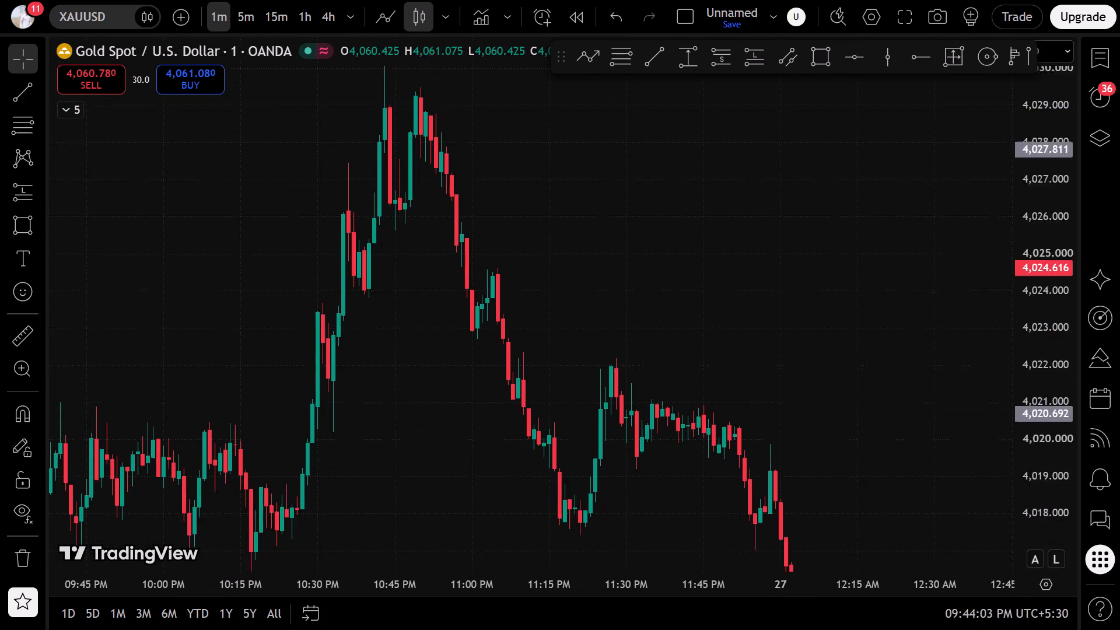
pyautogui.moveTo(1016, 362); pyautogui.dragTo(988, 429)
pyautogui.moveTo(480, 433); pyautogui.dragTo(834, 413)
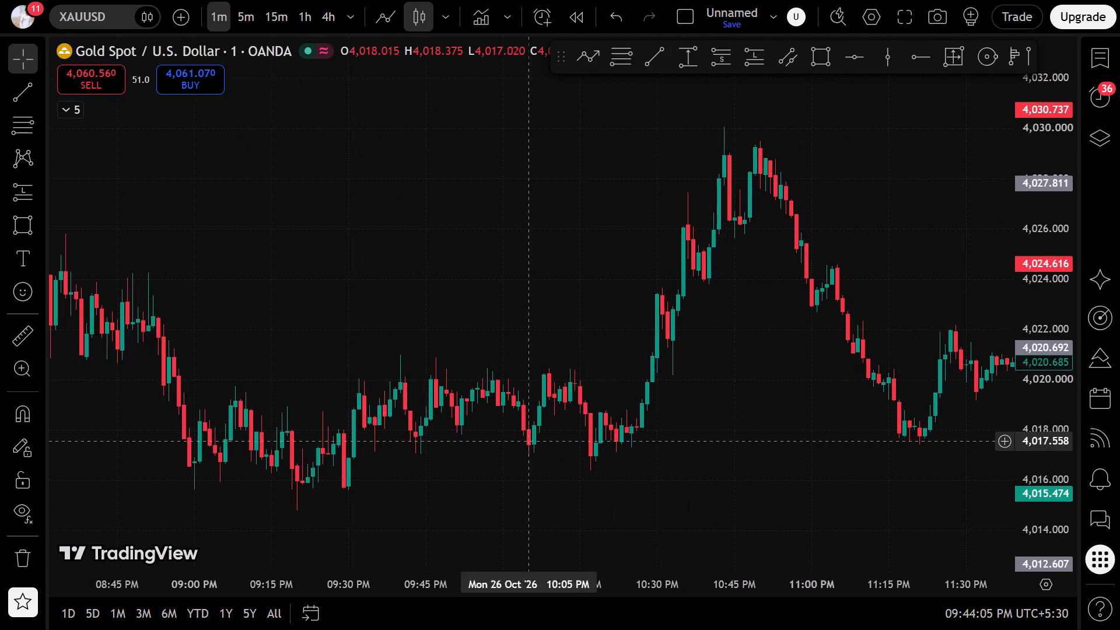
pyautogui.moveTo(468, 441); pyautogui.dragTo(829, 392)
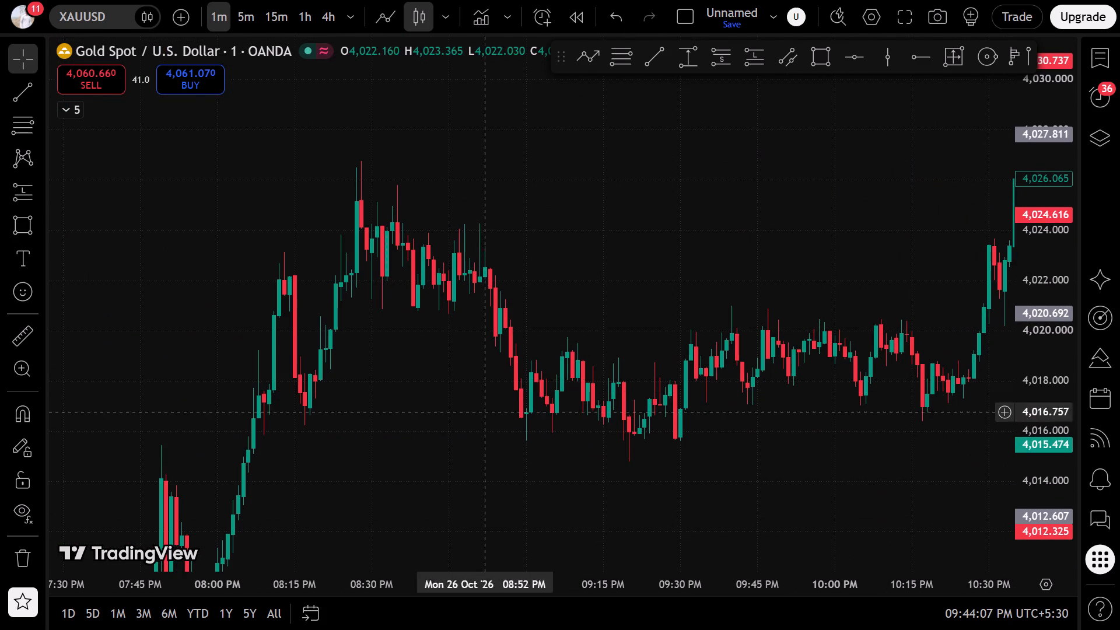
# Examine the 26 October XAUUSD price action from about 09:15 PM back to about 10:00 AM, including the marked horizontal levels.
pyautogui.moveTo(374, 432); pyautogui.dragTo(776, 202)
pyautogui.moveTo(1026, 253); pyautogui.dragTo(1024, 437)
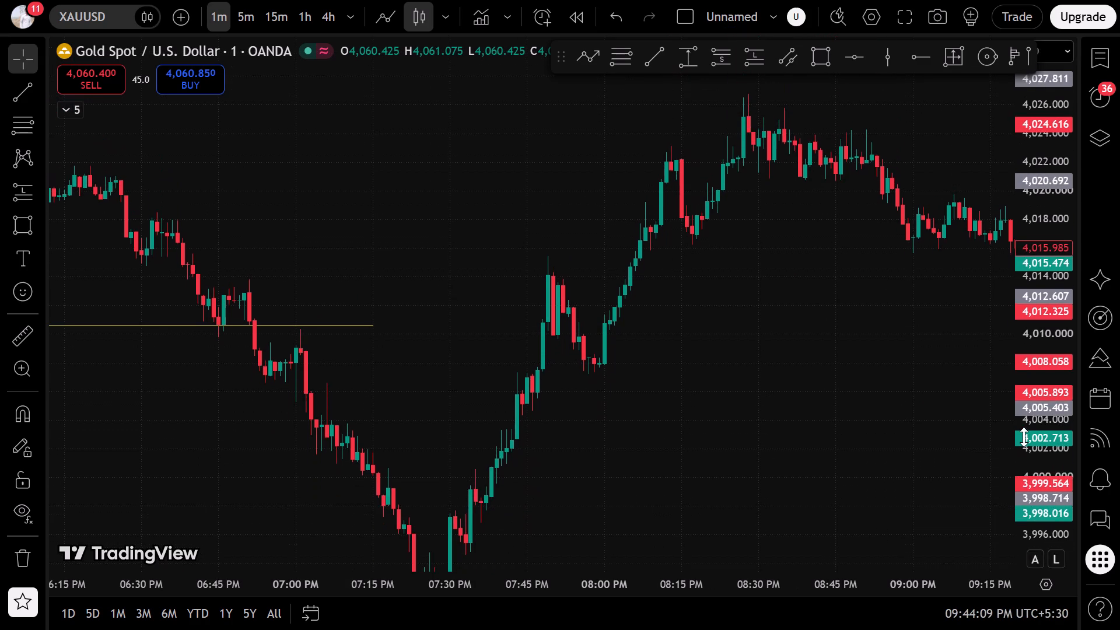
pyautogui.moveTo(1024, 437); pyautogui.dragTo(1021, 439)
pyautogui.moveTo(459, 468); pyautogui.dragTo(728, 288)
pyautogui.moveTo(478, 240); pyautogui.dragTo(698, 533)
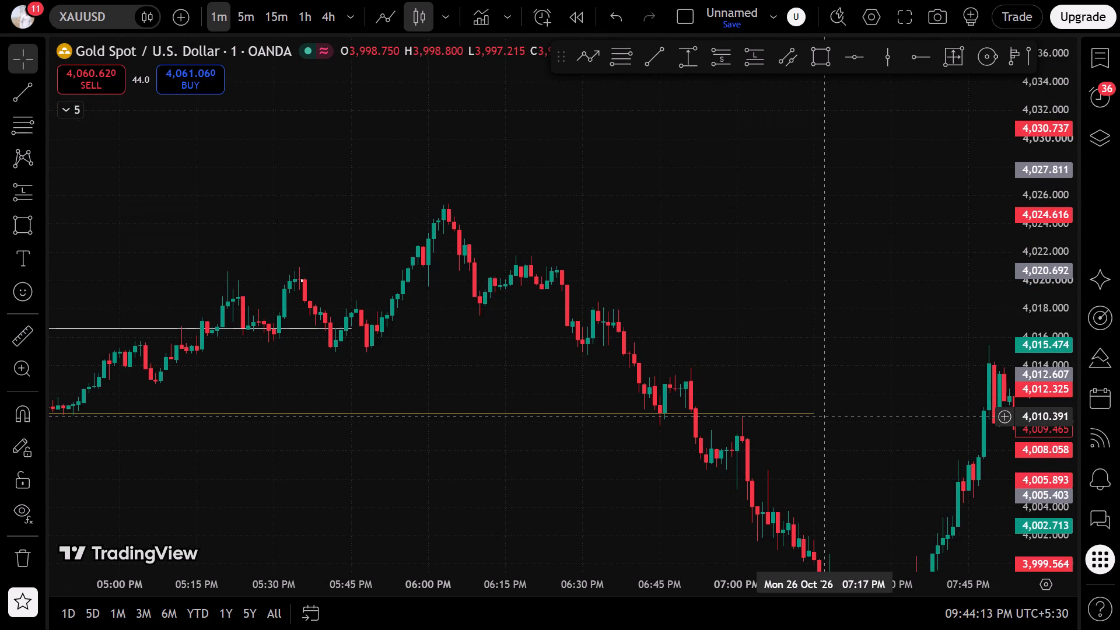
pyautogui.moveTo(421, 320); pyautogui.dragTo(682, 320)
pyautogui.scroll(-1, 683, 320)
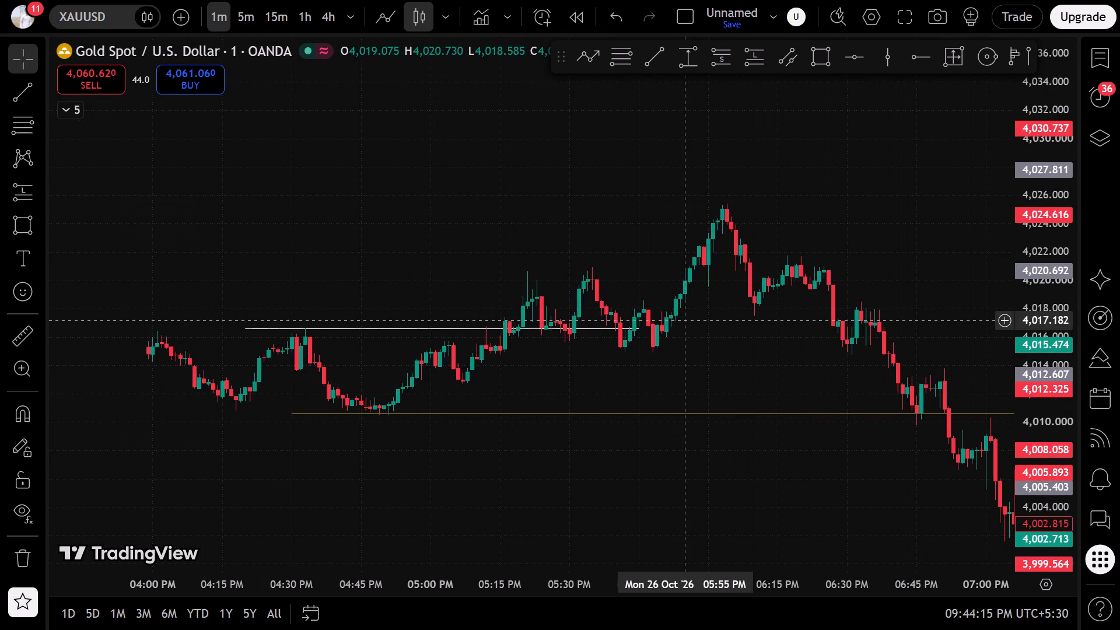
pyautogui.scroll(-3, 683, 320)
pyautogui.moveTo(308, 446); pyautogui.dragTo(715, 503)
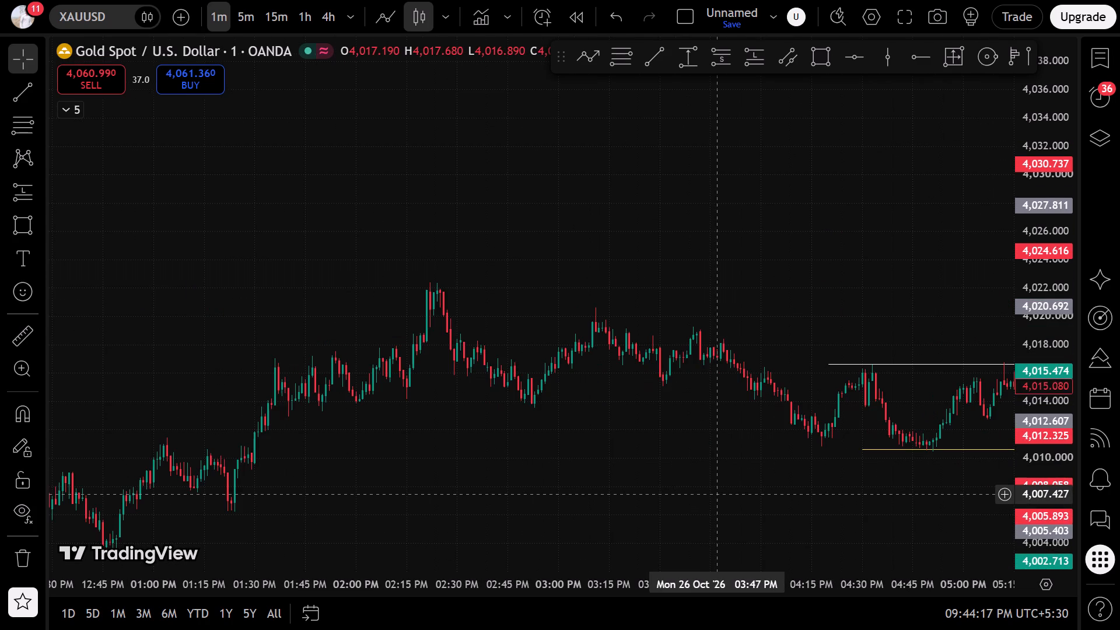
pyautogui.scroll(-3, 717, 495)
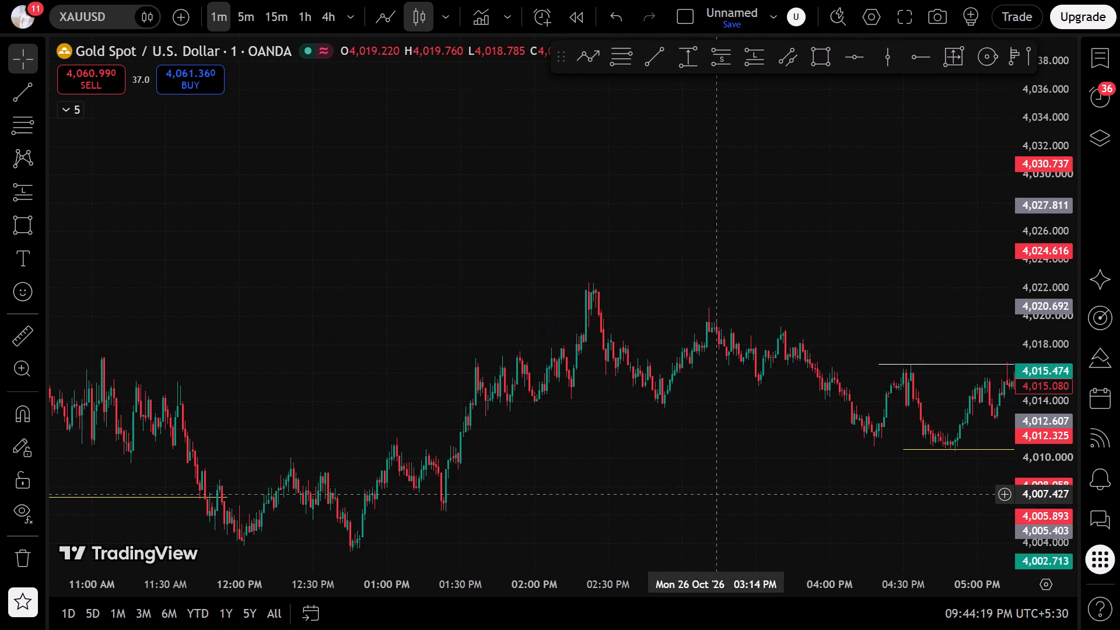
pyautogui.moveTo(624, 474); pyautogui.dragTo(771, 373)
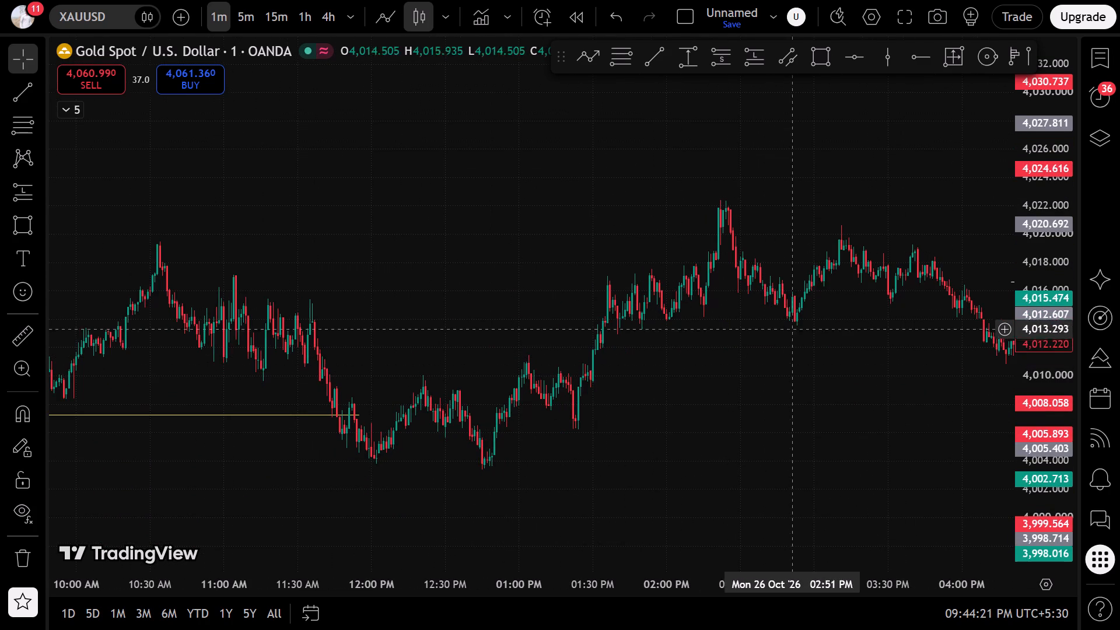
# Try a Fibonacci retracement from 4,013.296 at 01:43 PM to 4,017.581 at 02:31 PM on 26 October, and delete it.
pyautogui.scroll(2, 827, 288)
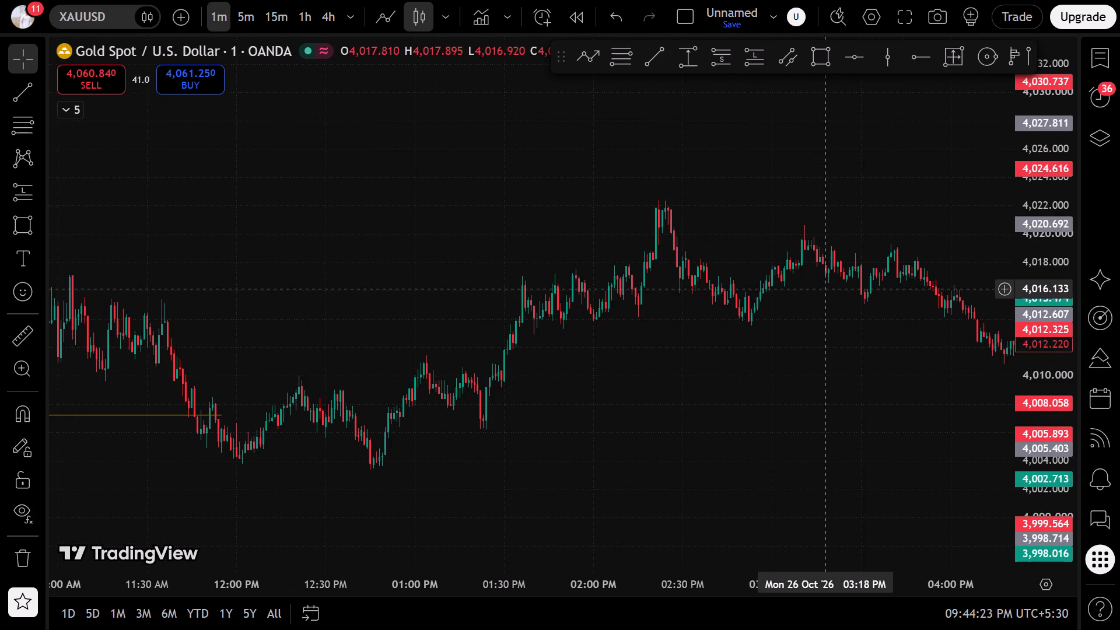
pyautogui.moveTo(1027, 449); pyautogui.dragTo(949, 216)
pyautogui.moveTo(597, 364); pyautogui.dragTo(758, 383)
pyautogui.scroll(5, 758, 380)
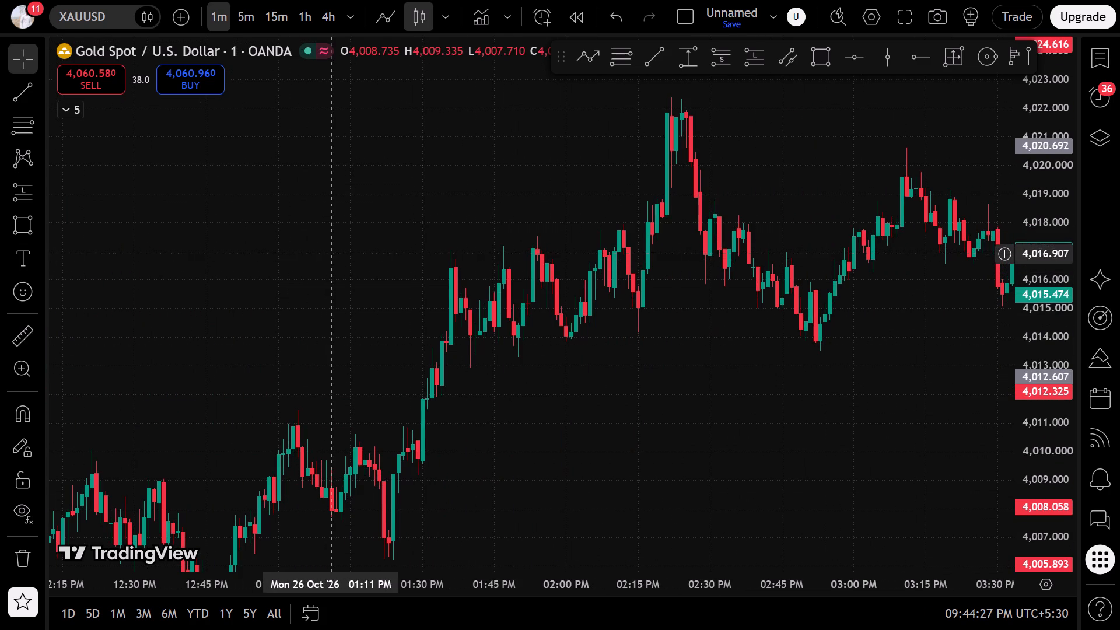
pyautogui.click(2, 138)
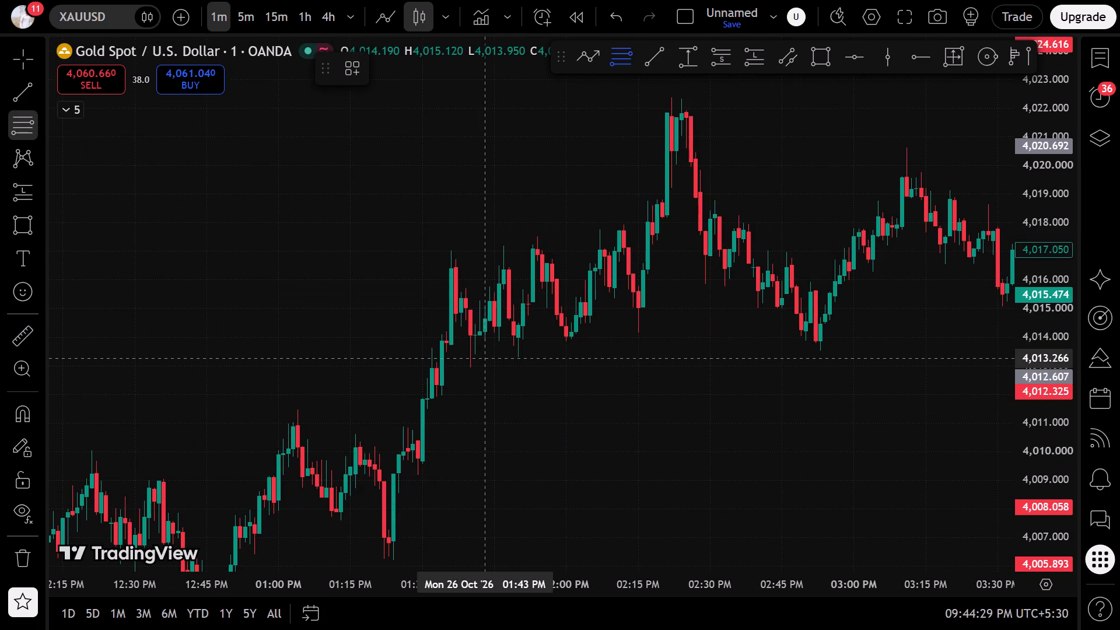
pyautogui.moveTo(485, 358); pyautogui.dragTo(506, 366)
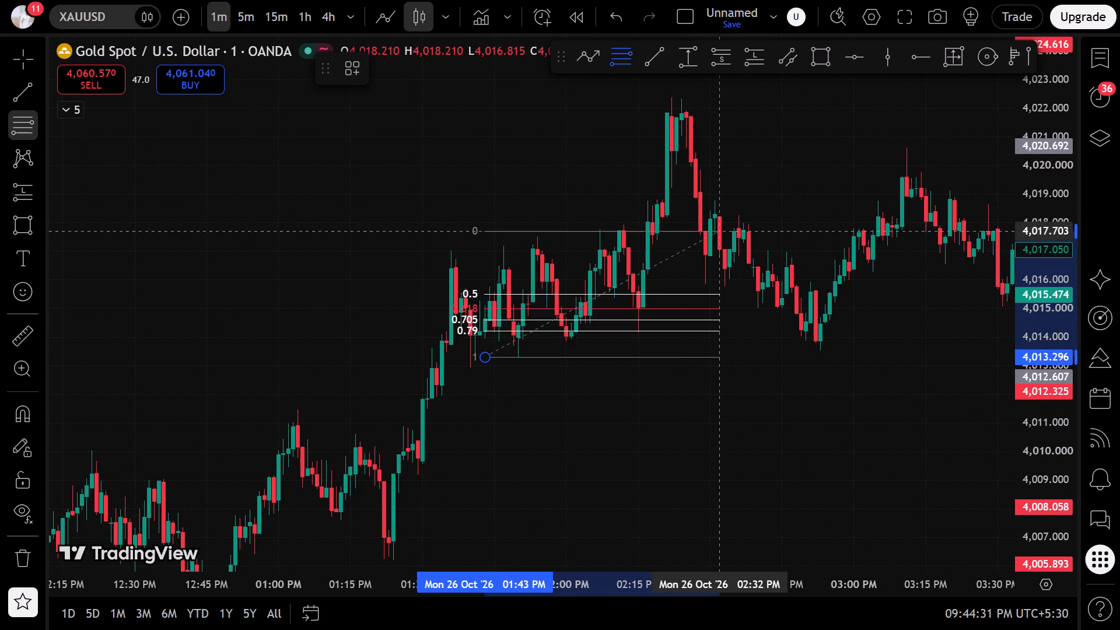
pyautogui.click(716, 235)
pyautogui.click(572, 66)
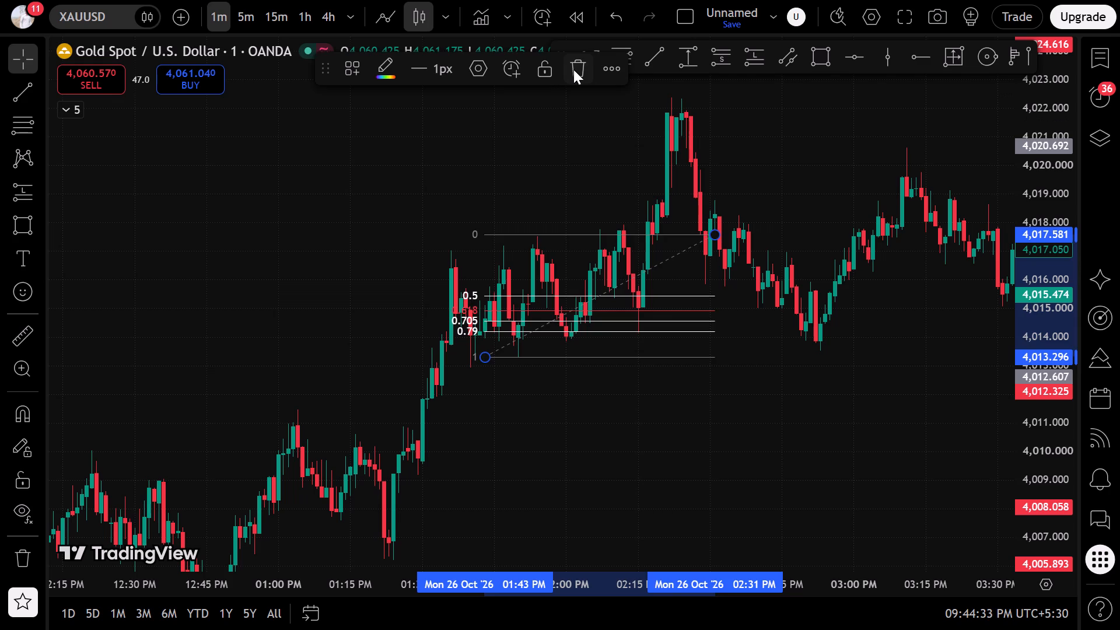
# Draw a Fibonacci retracement on the 26 October decline from 4,017.152 at 10:59 AM down to about 4,009.6 near 11:47 AM.
pyautogui.moveTo(249, 394); pyautogui.dragTo(689, 187)
pyautogui.moveTo(569, 250); pyautogui.dragTo(705, 337)
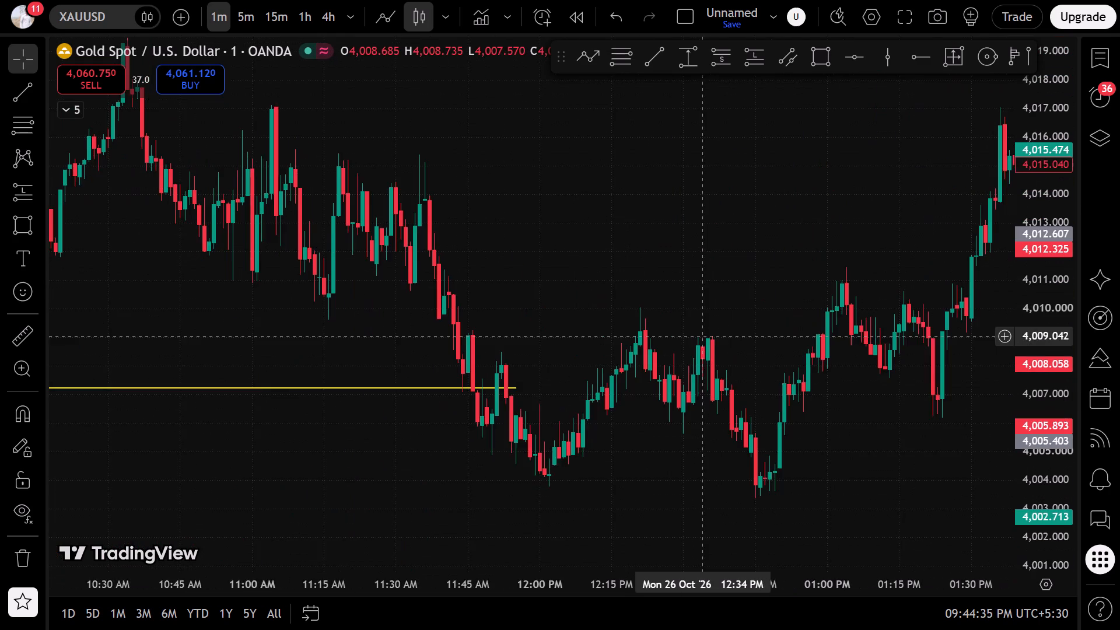
pyautogui.moveTo(705, 337); pyautogui.dragTo(712, 348)
pyautogui.scroll(-2, 715, 360)
pyautogui.moveTo(592, 309); pyautogui.dragTo(797, 431)
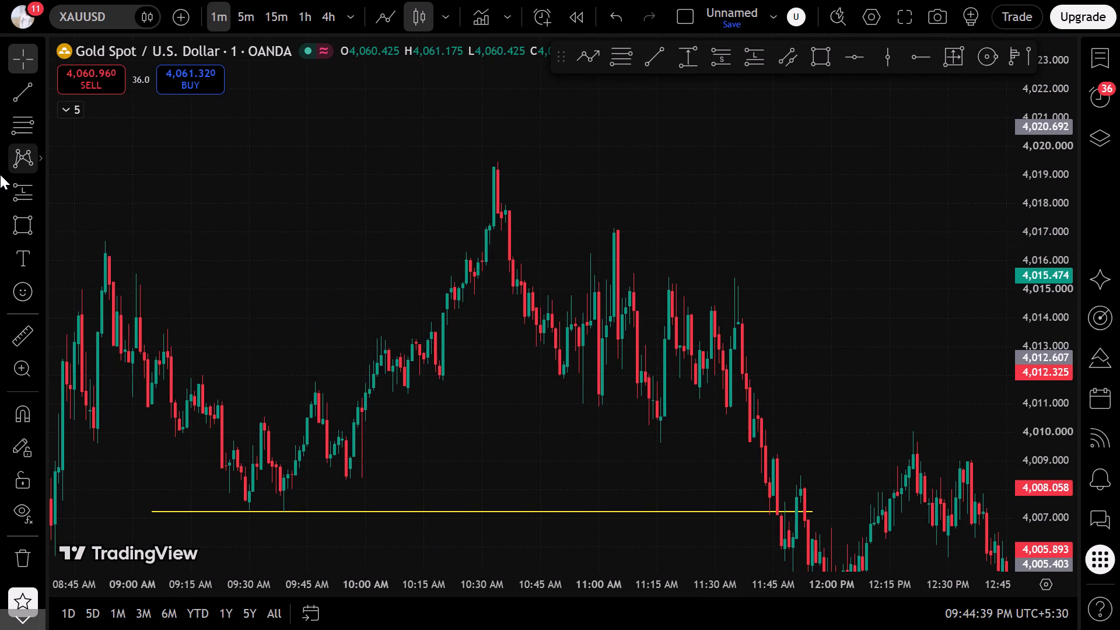
pyautogui.click(0, 131)
pyautogui.click(594, 228)
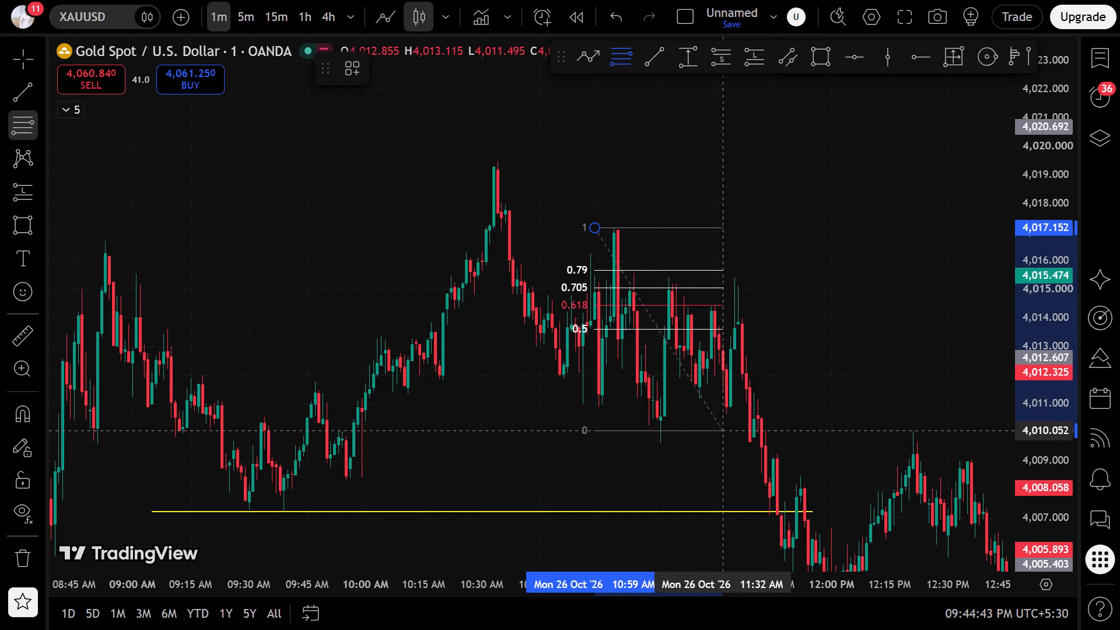
pyautogui.click(782, 444)
pyautogui.click(917, 454)
# Place a short position at 11:12 AM with its entry at 4,014.918 on the retracement's 0.705 level.
pyautogui.moveTo(912, 449); pyautogui.dragTo(727, 308)
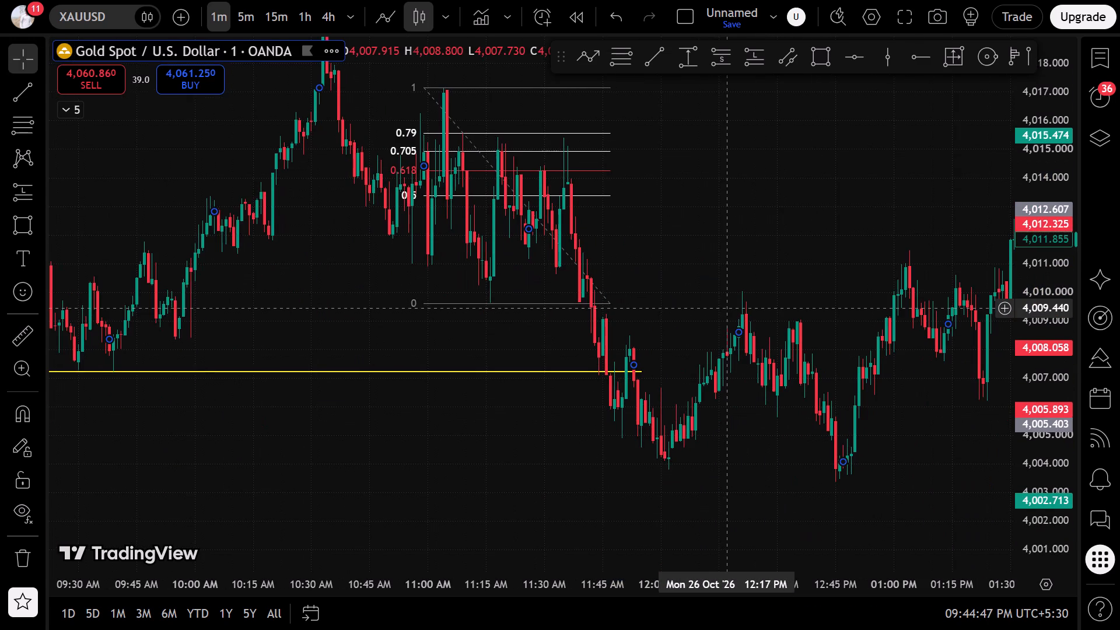
pyautogui.moveTo(727, 308); pyautogui.dragTo(723, 309)
pyautogui.click(720, 58)
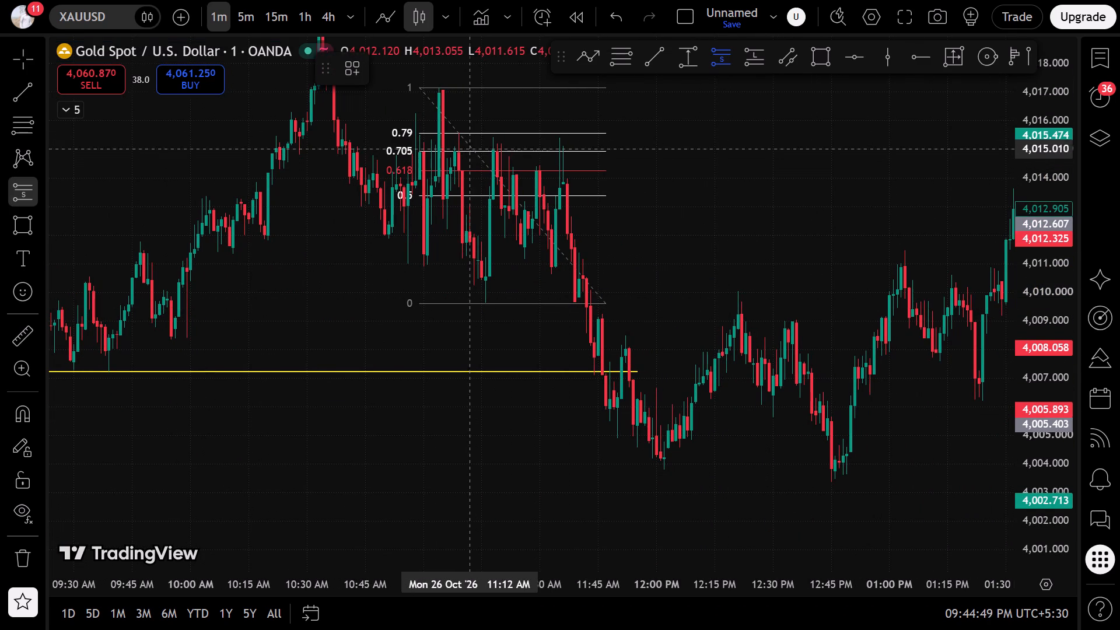
pyautogui.click(469, 152)
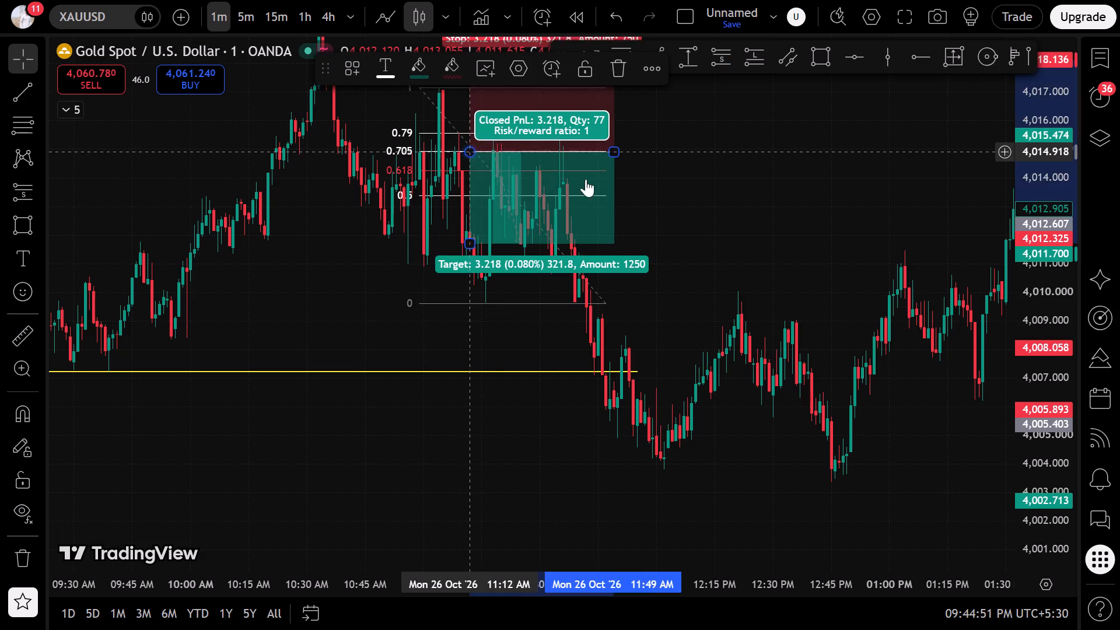
# Set the short position's stop to 4,015.714, just above the 0.79 level, and its target to 4,009.593 at the 0 level.
pyautogui.moveTo(711, 184); pyautogui.dragTo(729, 348)
pyautogui.moveTo(482, 199); pyautogui.dragTo(495, 270)
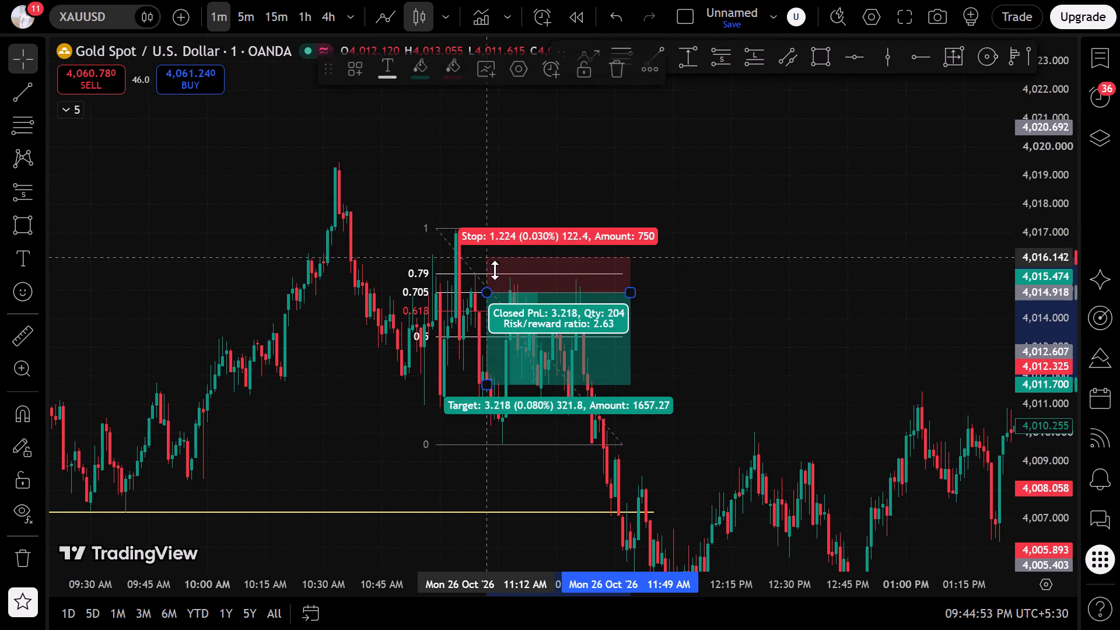
pyautogui.moveTo(495, 270); pyautogui.dragTo(501, 269)
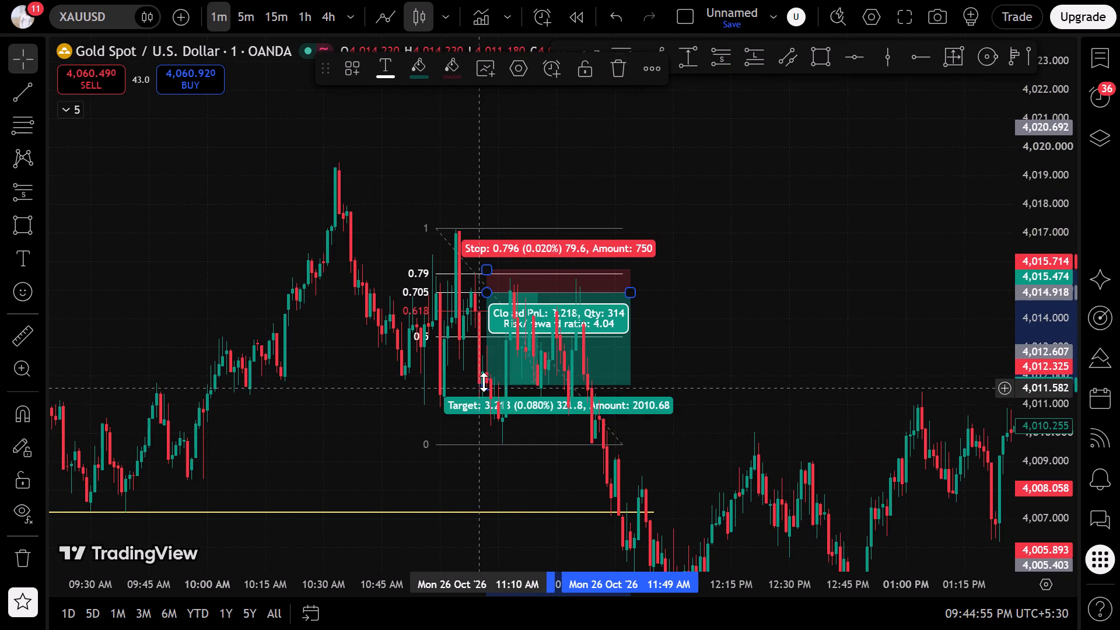
pyautogui.moveTo(484, 382); pyautogui.dragTo(493, 444)
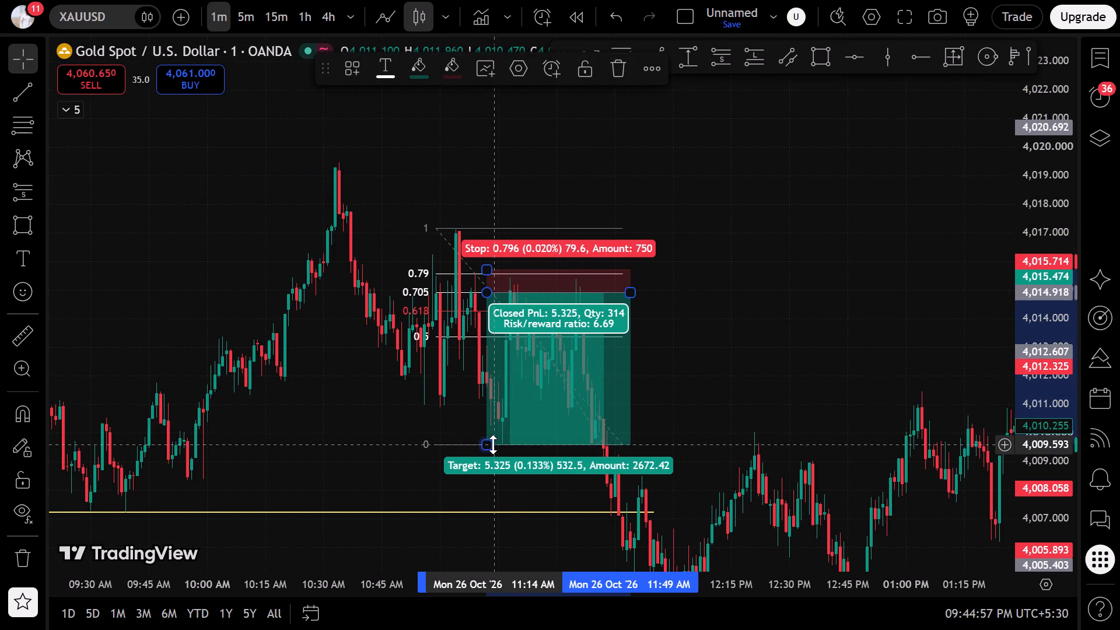
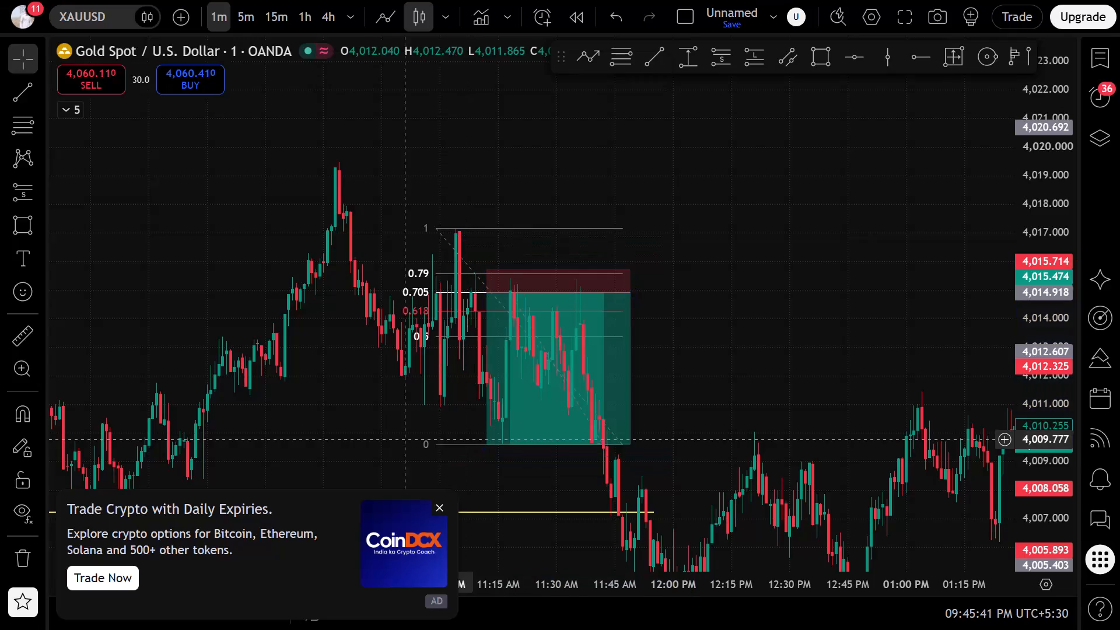
# Extend the 11:12 AM short position's target to 4,006.594, just below the yellow horizontal level.
pyautogui.moveTo(233, 407); pyautogui.dragTo(374, 292)
pyautogui.moveTo(547, 328); pyautogui.dragTo(548, 330)
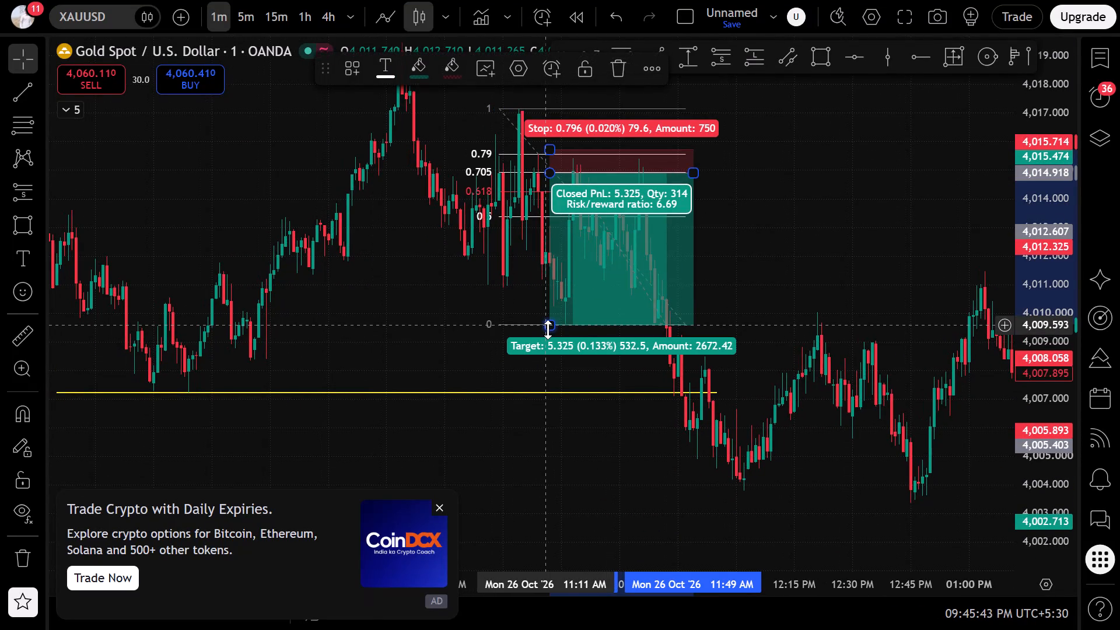
pyautogui.moveTo(548, 330); pyautogui.dragTo(562, 391)
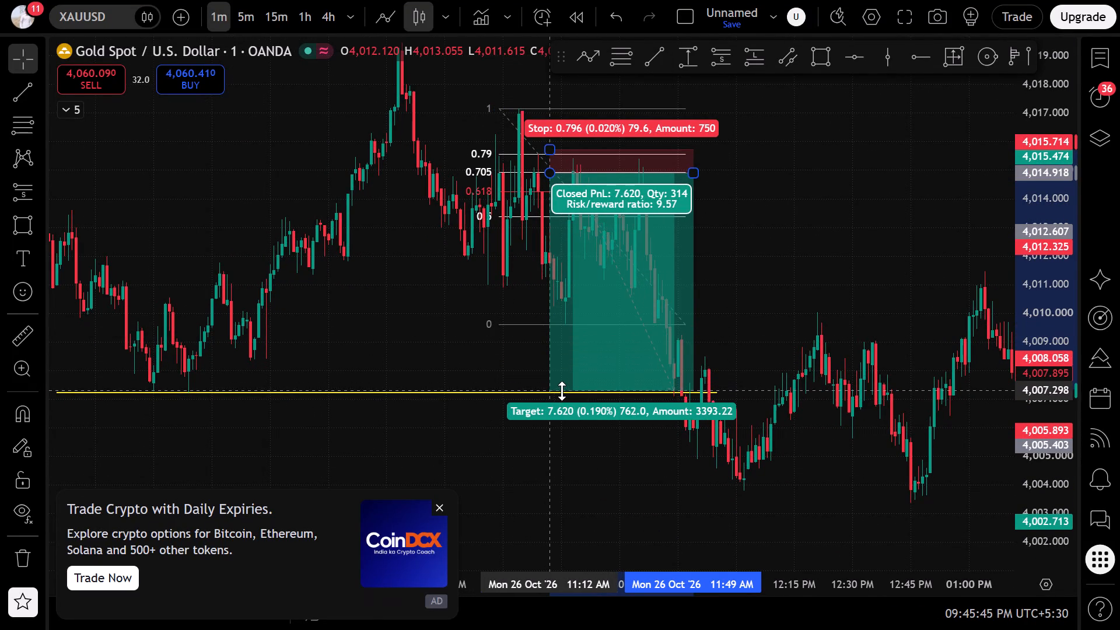
pyautogui.moveTo(562, 391); pyautogui.dragTo(561, 411)
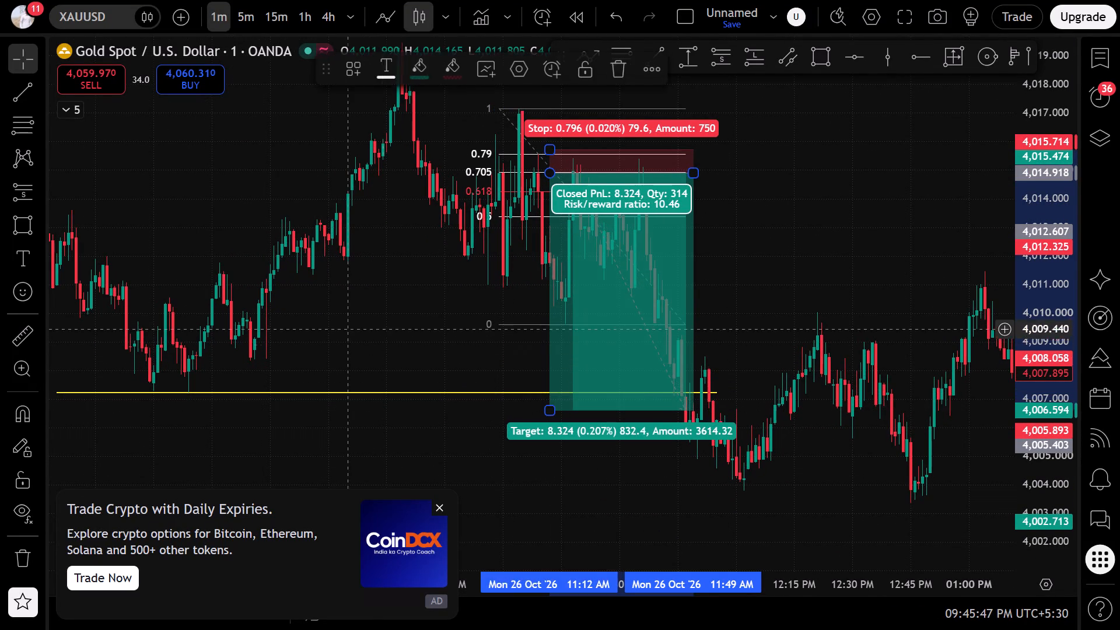
pyautogui.click(332, 321)
# Draw a Fibonacci retracement on the 26 October rise from 4,007.237 at 09:36 AM up to 4,011.797 near 10:12 AM.
pyautogui.moveTo(332, 321); pyautogui.dragTo(754, 346)
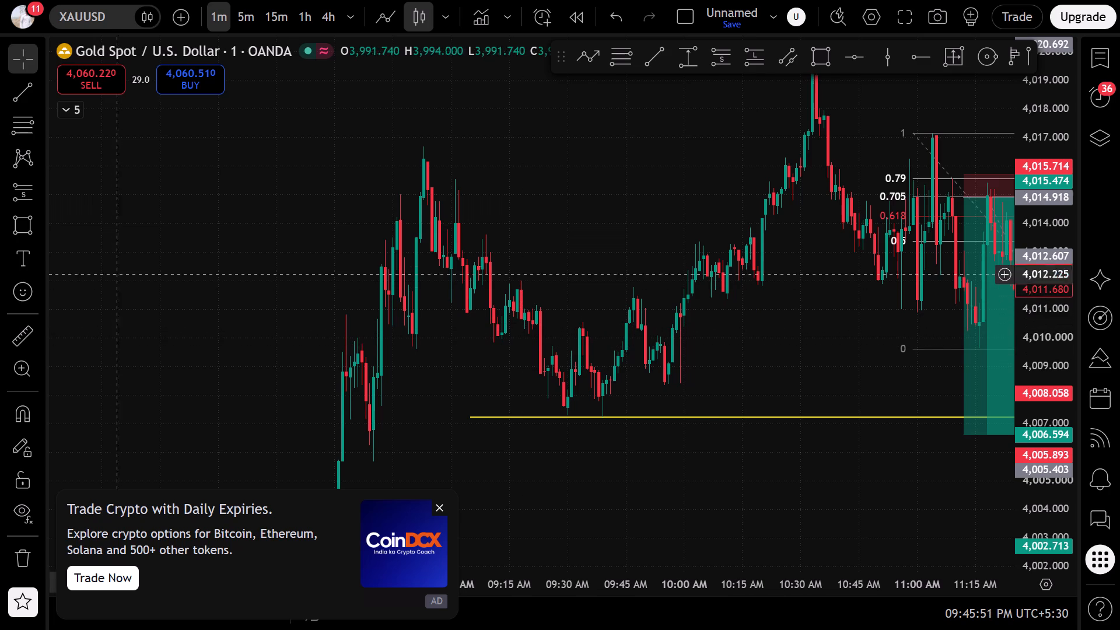
pyautogui.click(16, 129)
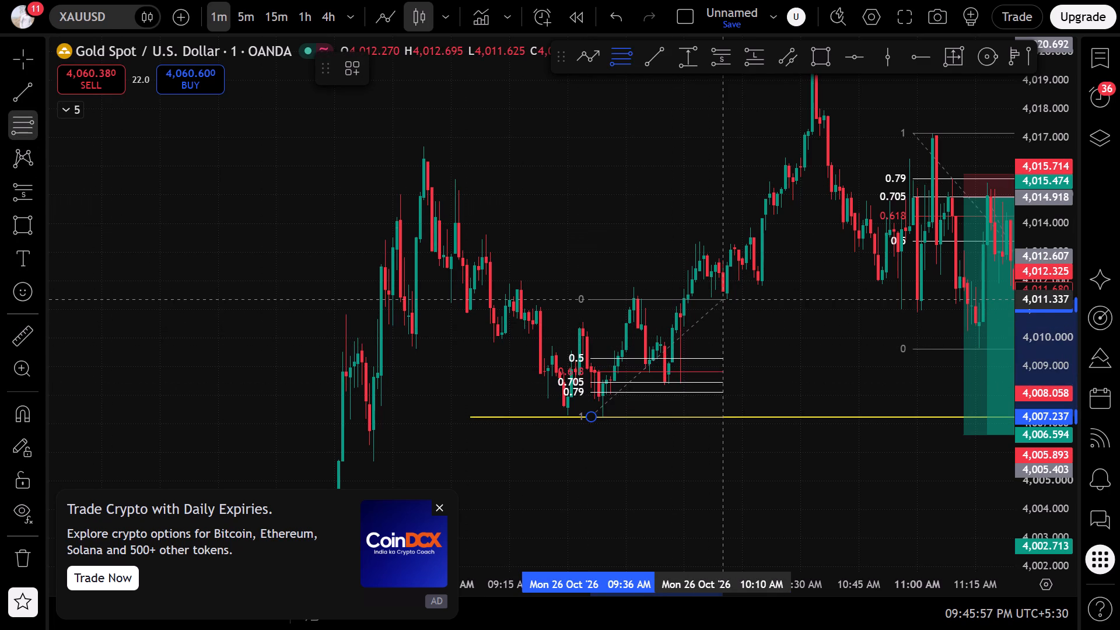
pyautogui.click(731, 286)
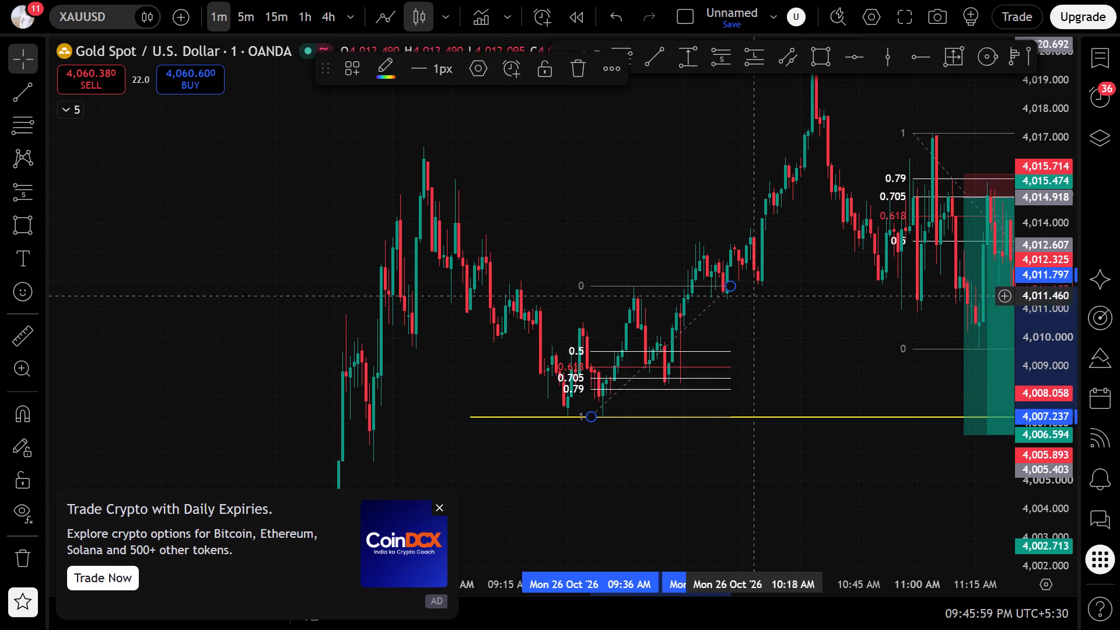
pyautogui.click(791, 312)
# Place a long position at 09:49 AM with its entry at 4,008.553 near the 0.705 level and its stop at 4,008.093.
pyautogui.click(764, 70)
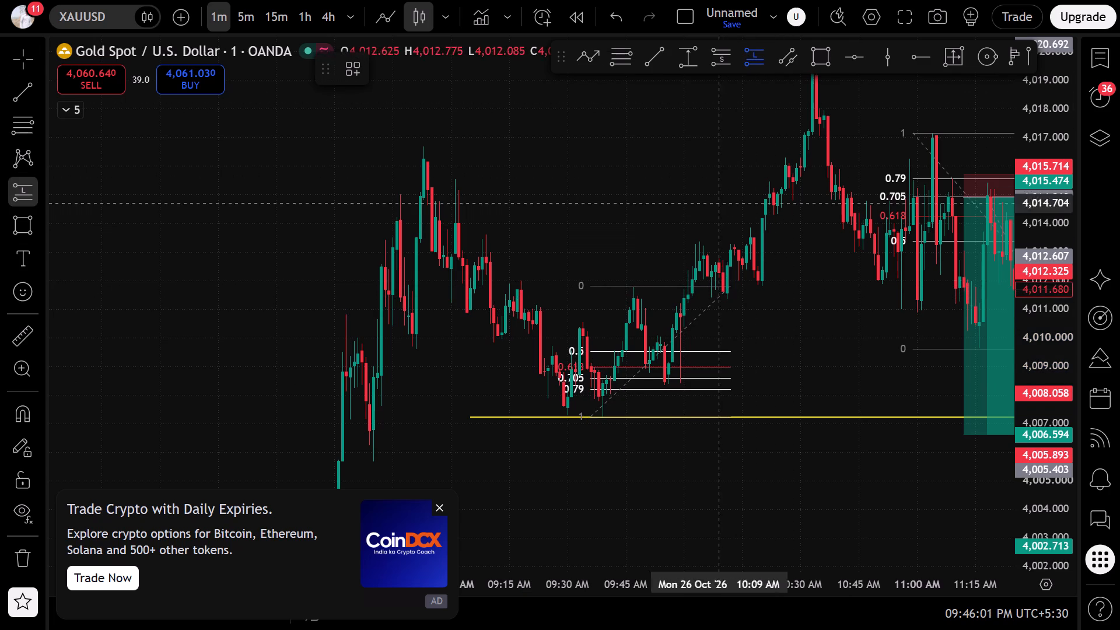
pyautogui.click(640, 379)
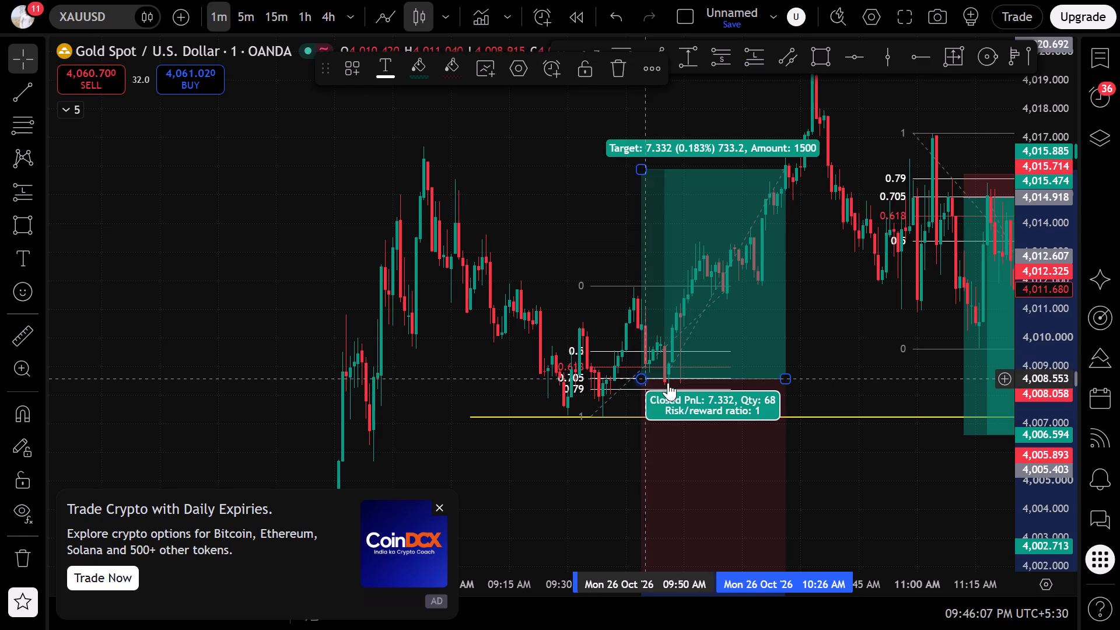
pyautogui.moveTo(842, 482); pyautogui.dragTo(783, 293)
pyautogui.moveTo(600, 427); pyautogui.dragTo(587, 309)
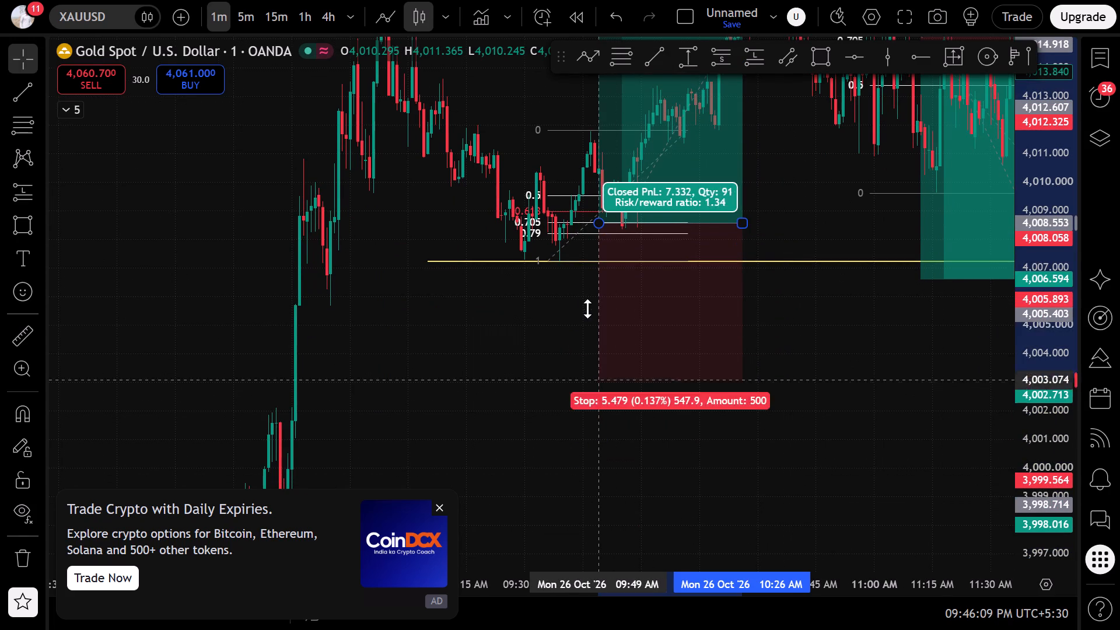
pyautogui.moveTo(587, 309); pyautogui.dragTo(616, 237)
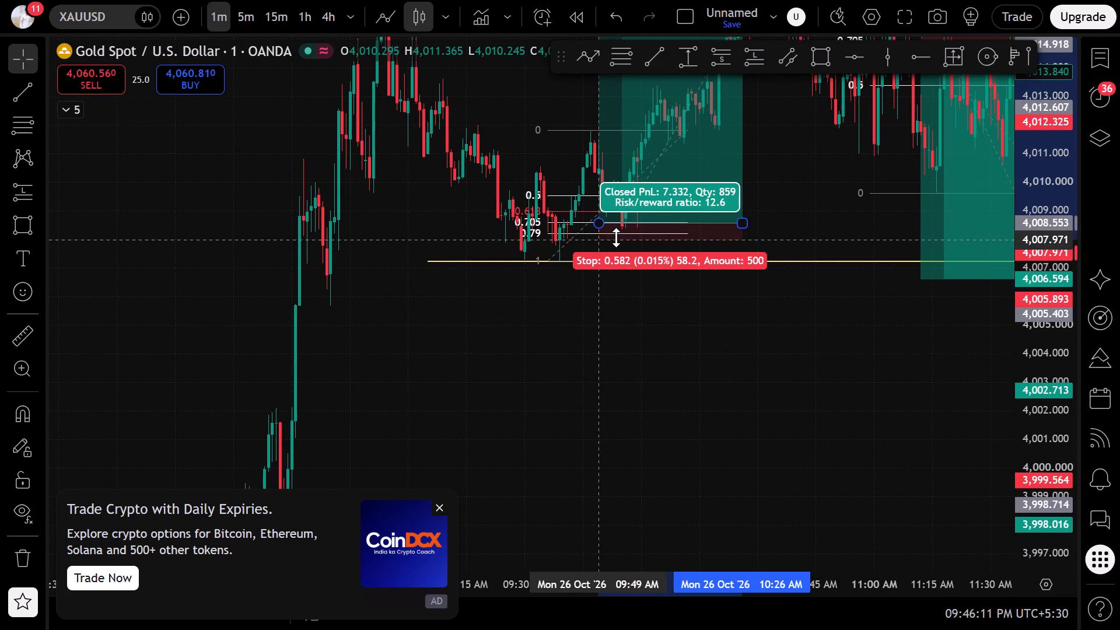
pyautogui.moveTo(616, 237); pyautogui.dragTo(635, 237)
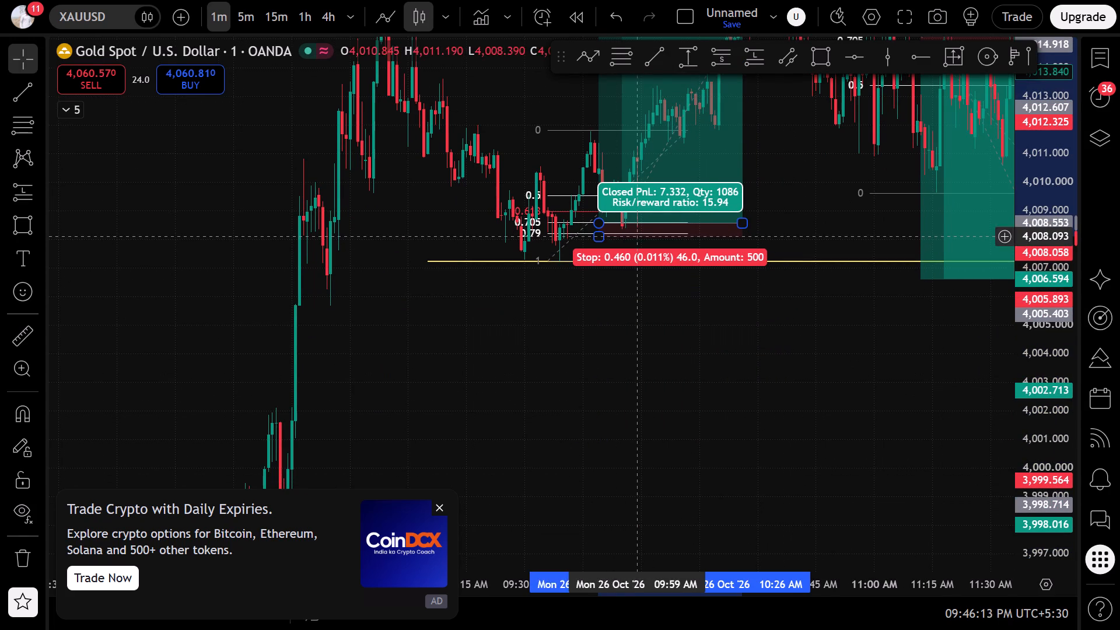
pyautogui.click(440, 505)
# Tighten the long position's stop to 4,008.139, just below the retracement's 0.79 level.
pyautogui.moveTo(384, 217); pyautogui.dragTo(416, 367)
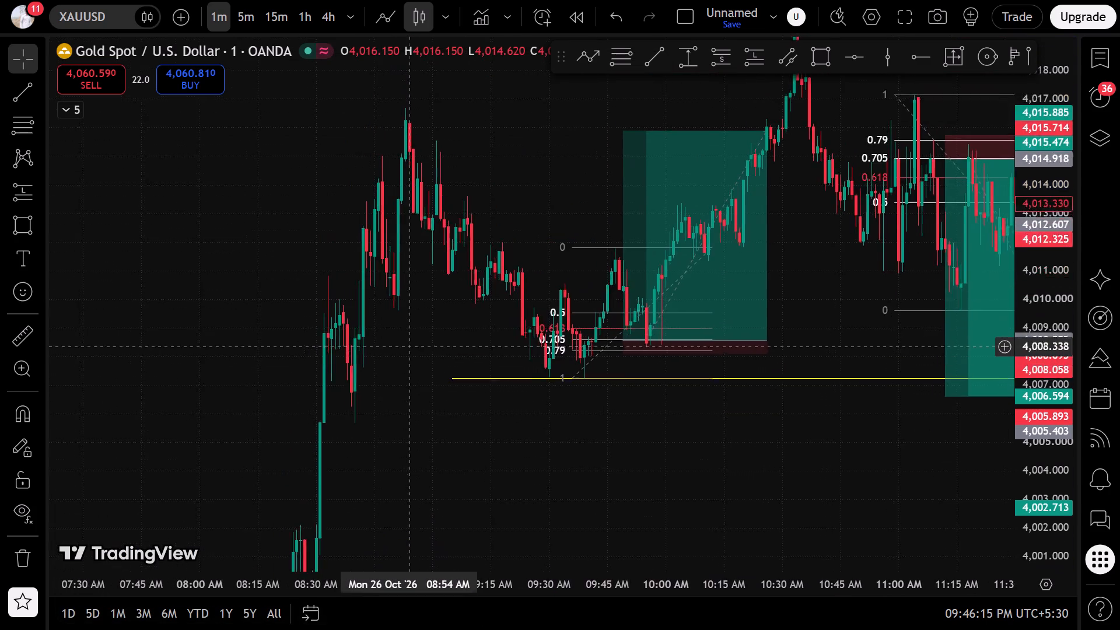
pyautogui.moveTo(416, 367); pyautogui.dragTo(425, 404)
pyautogui.scroll(2, 425, 404)
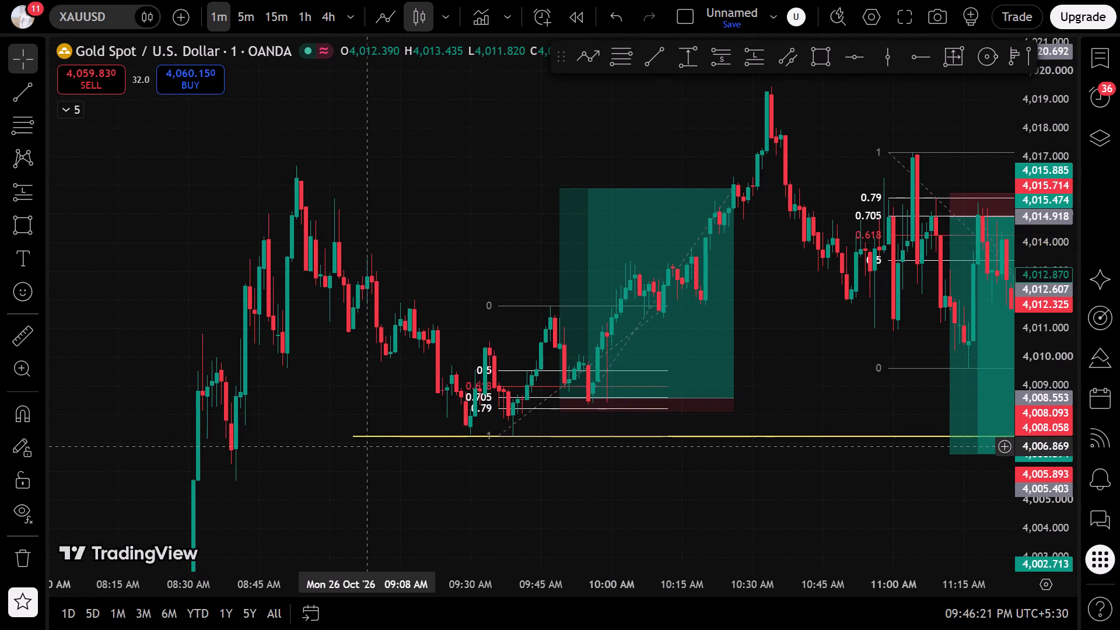
pyautogui.moveTo(1039, 490); pyautogui.dragTo(918, 228)
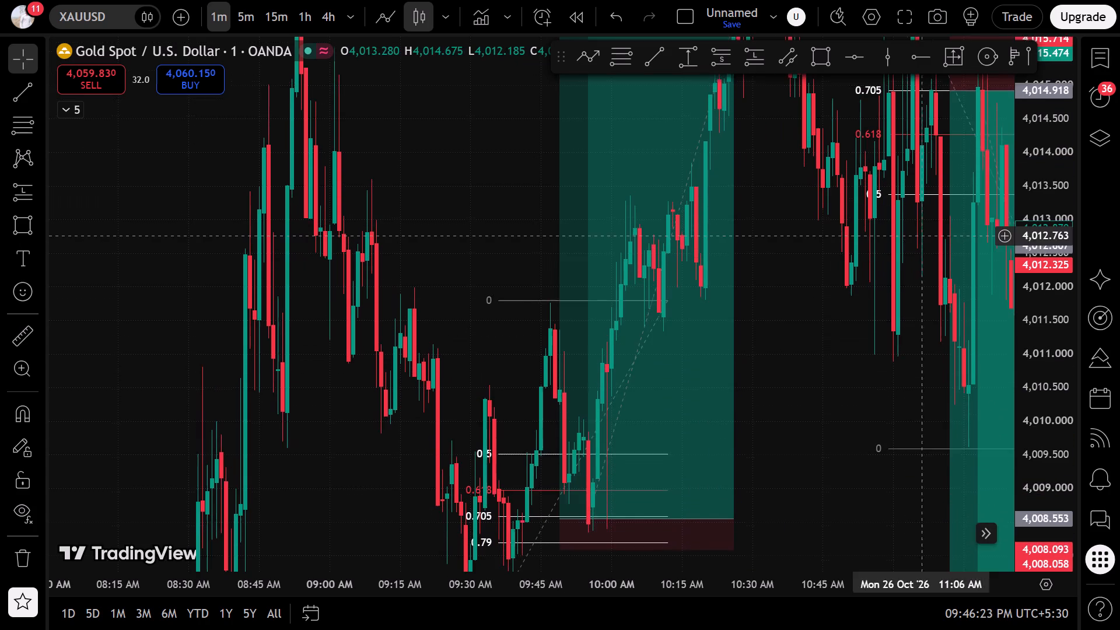
pyautogui.moveTo(759, 468); pyautogui.dragTo(789, 288)
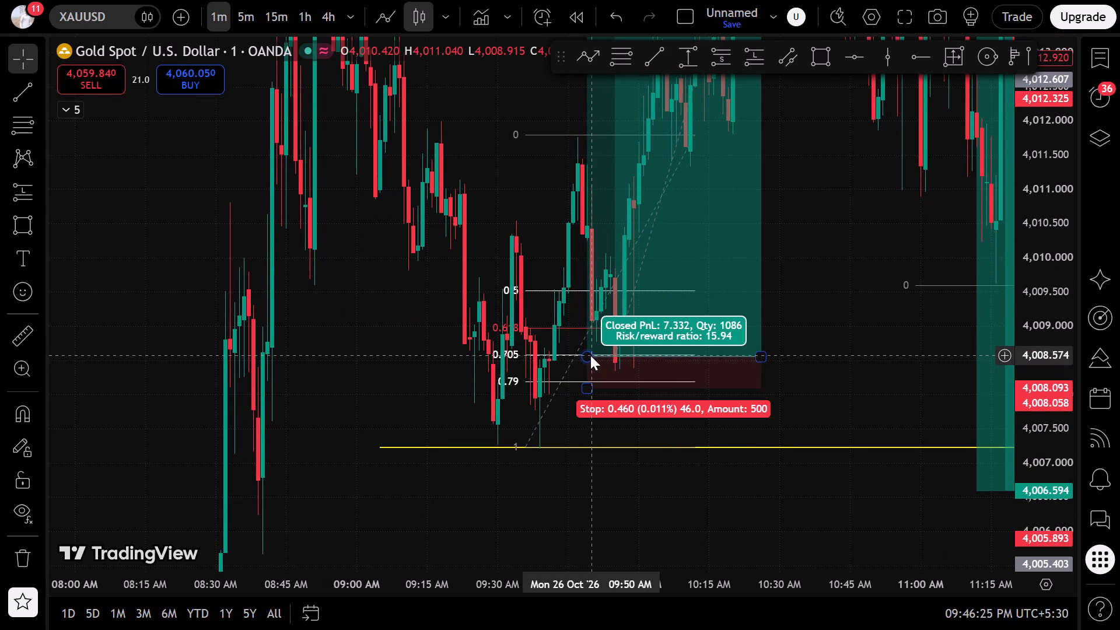
pyautogui.click(590, 355)
pyautogui.moveTo(591, 387); pyautogui.dragTo(602, 383)
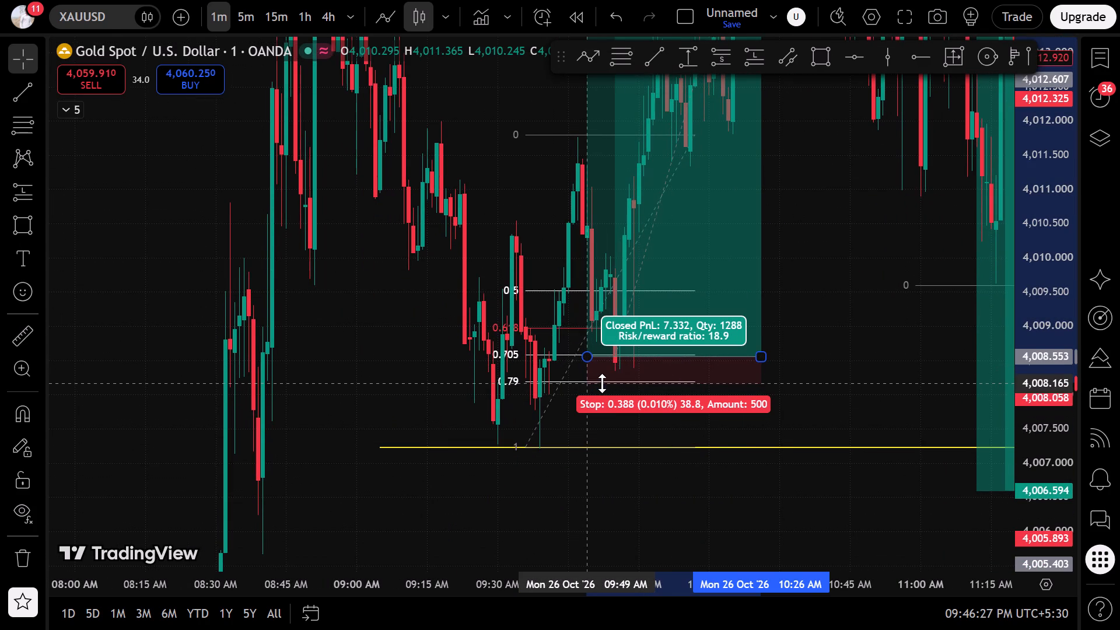
pyautogui.moveTo(602, 383); pyautogui.dragTo(577, 386)
pyautogui.click(448, 383)
# Set the long position's target to 4,016.543, above the 10:26 AM candles.
pyautogui.moveTo(1063, 223); pyautogui.dragTo(1059, 246)
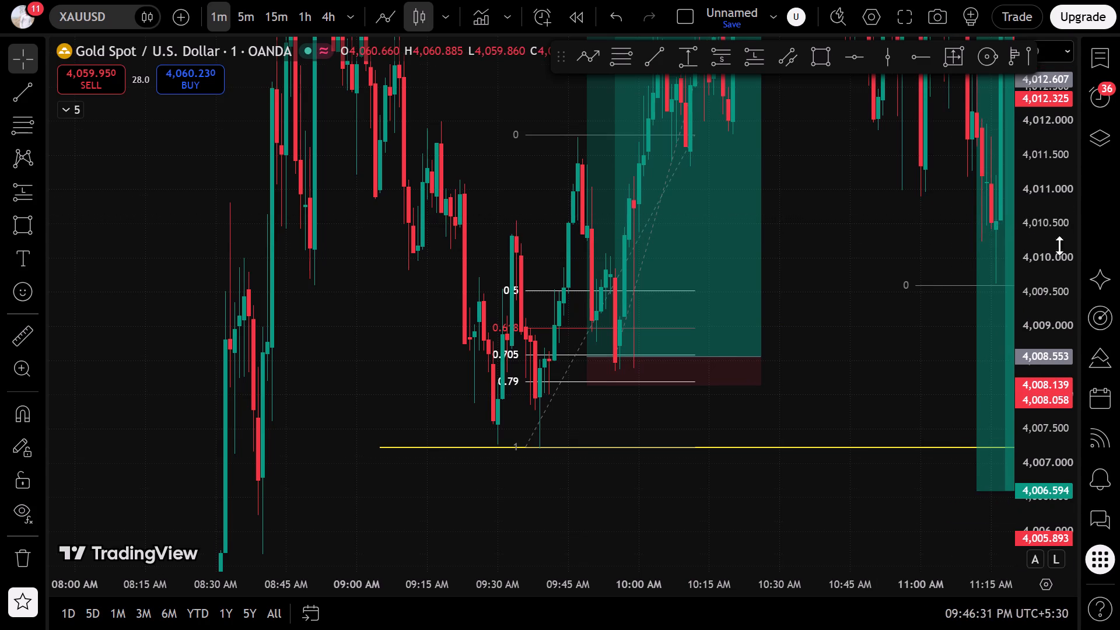
pyautogui.moveTo(1059, 246); pyautogui.dragTo(974, 381)
pyautogui.moveTo(849, 304); pyautogui.dragTo(795, 491)
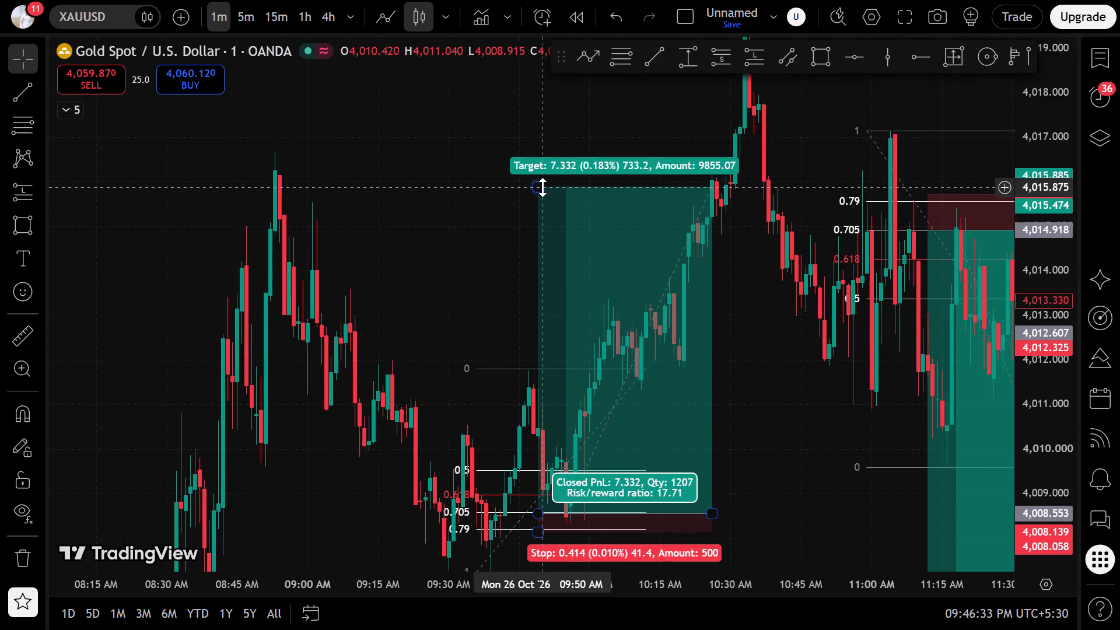
pyautogui.moveTo(542, 187); pyautogui.dragTo(541, 369)
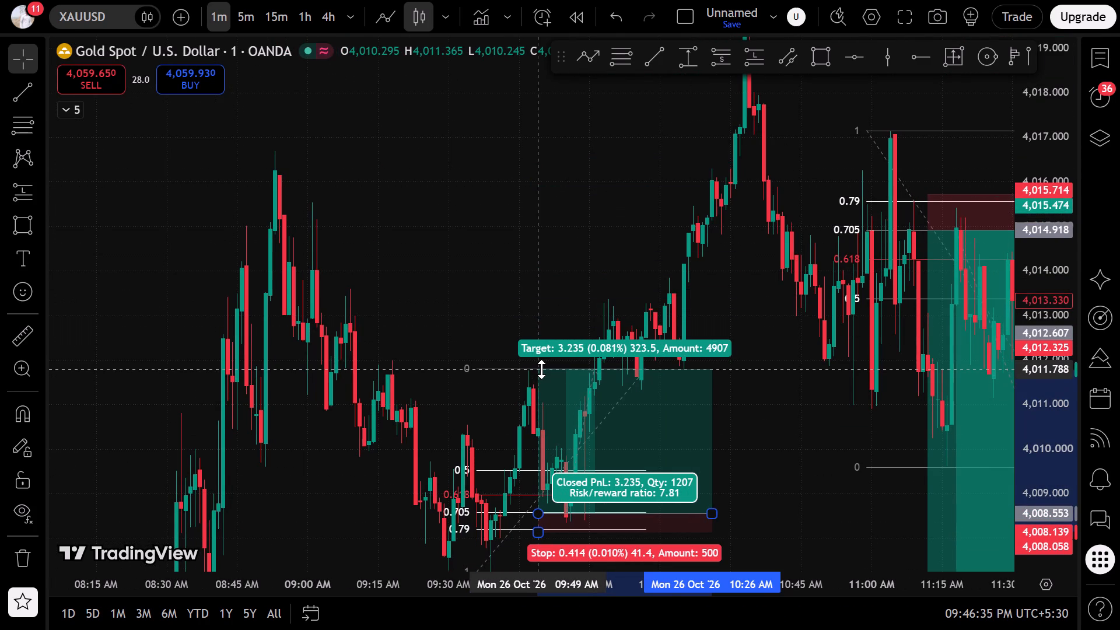
pyautogui.moveTo(541, 369); pyautogui.dragTo(673, 146)
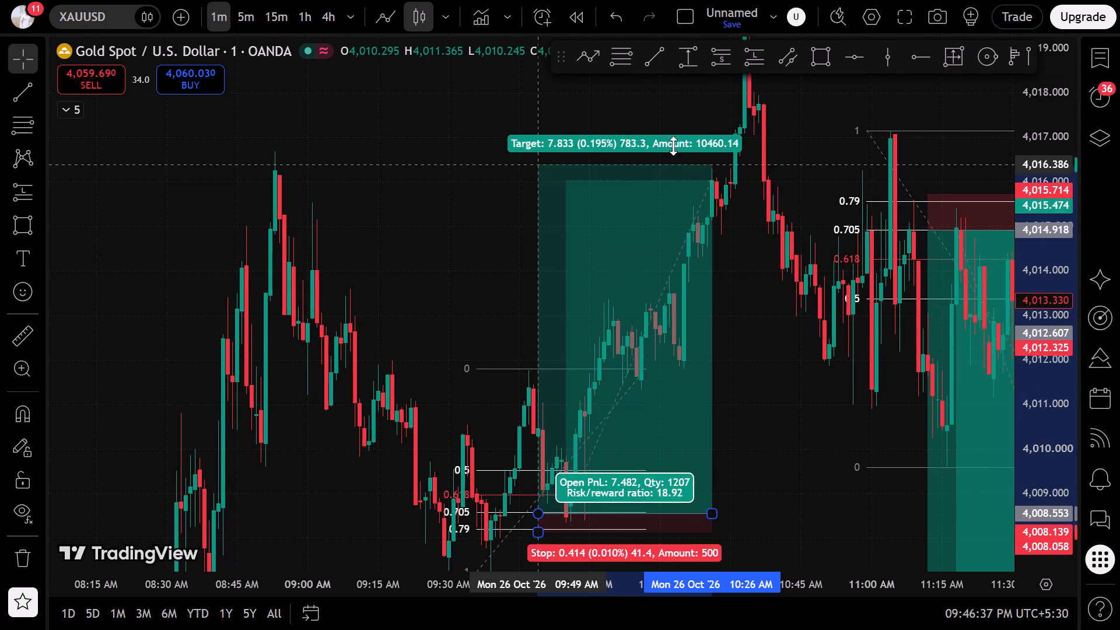
pyautogui.moveTo(673, 146); pyautogui.dragTo(687, 158)
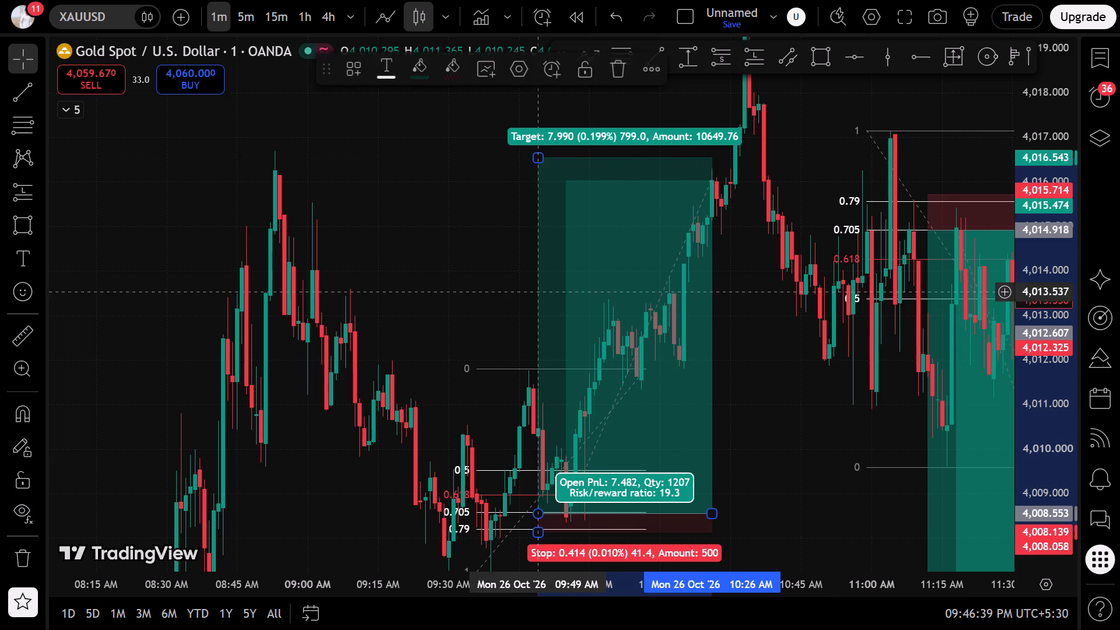
pyautogui.moveTo(518, 303); pyautogui.dragTo(507, 309)
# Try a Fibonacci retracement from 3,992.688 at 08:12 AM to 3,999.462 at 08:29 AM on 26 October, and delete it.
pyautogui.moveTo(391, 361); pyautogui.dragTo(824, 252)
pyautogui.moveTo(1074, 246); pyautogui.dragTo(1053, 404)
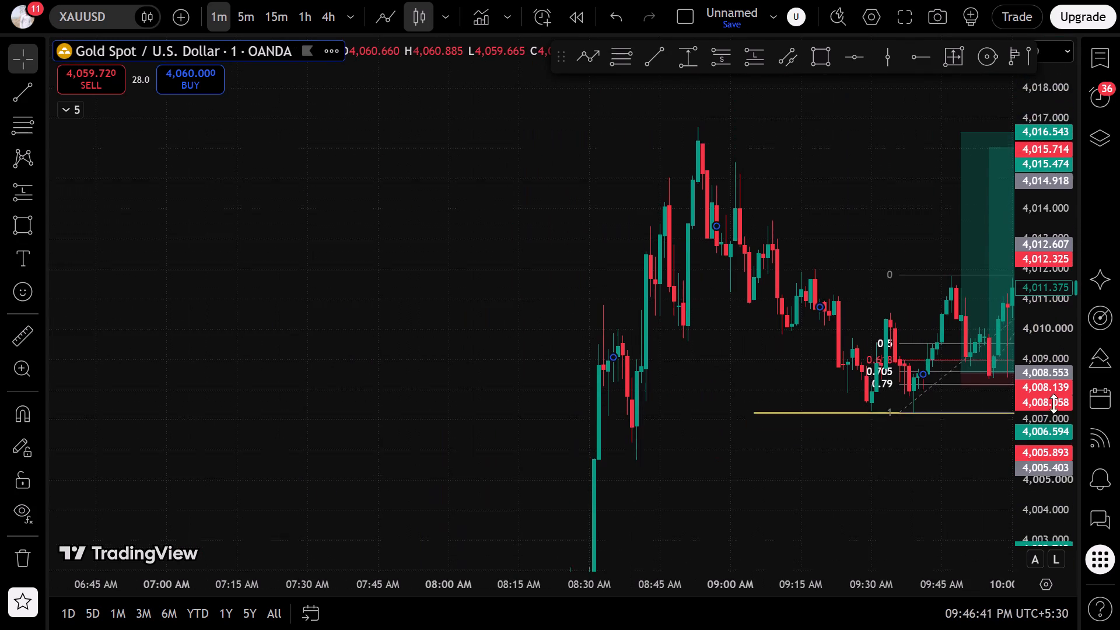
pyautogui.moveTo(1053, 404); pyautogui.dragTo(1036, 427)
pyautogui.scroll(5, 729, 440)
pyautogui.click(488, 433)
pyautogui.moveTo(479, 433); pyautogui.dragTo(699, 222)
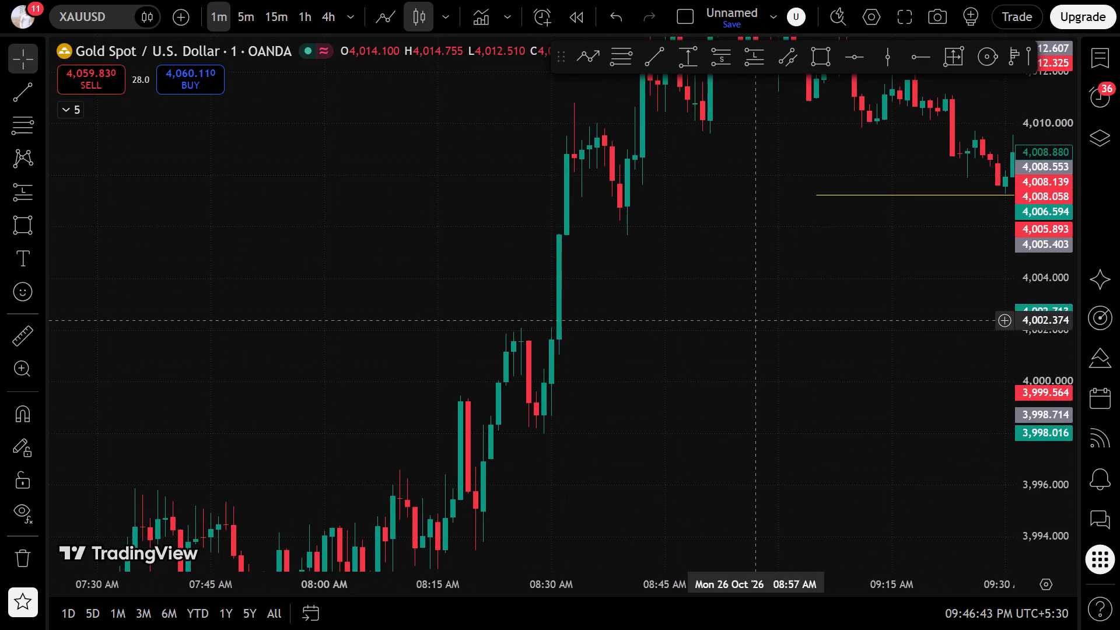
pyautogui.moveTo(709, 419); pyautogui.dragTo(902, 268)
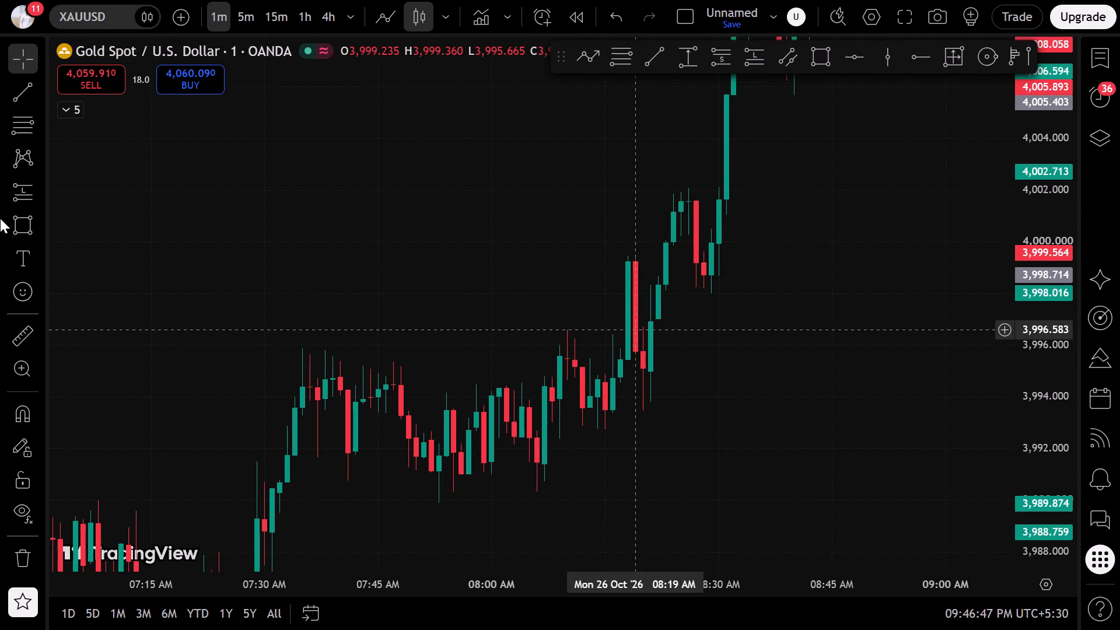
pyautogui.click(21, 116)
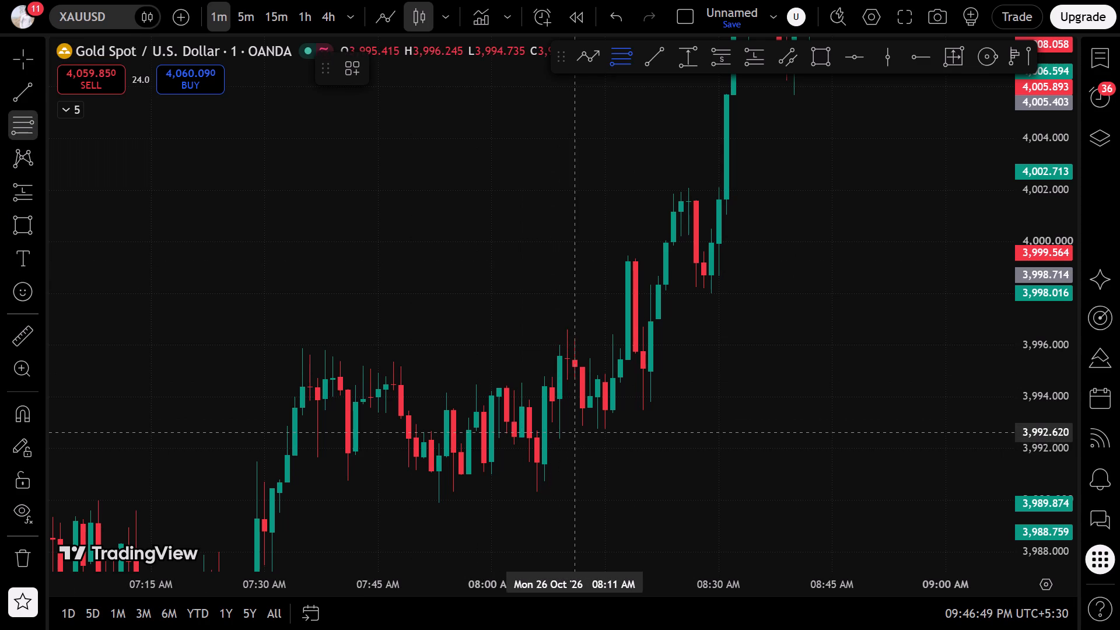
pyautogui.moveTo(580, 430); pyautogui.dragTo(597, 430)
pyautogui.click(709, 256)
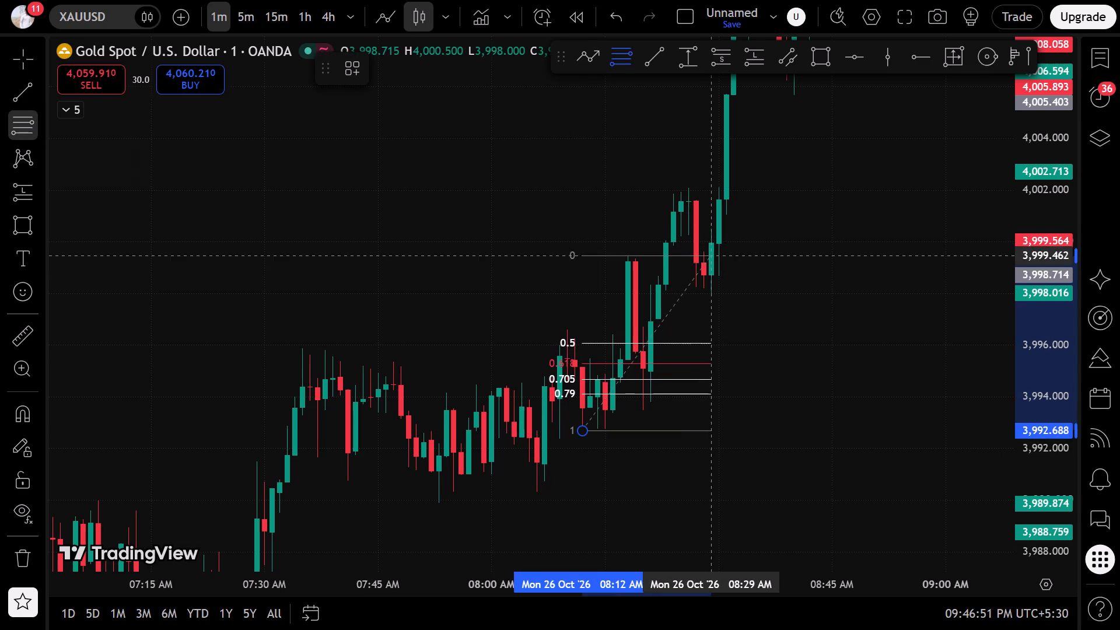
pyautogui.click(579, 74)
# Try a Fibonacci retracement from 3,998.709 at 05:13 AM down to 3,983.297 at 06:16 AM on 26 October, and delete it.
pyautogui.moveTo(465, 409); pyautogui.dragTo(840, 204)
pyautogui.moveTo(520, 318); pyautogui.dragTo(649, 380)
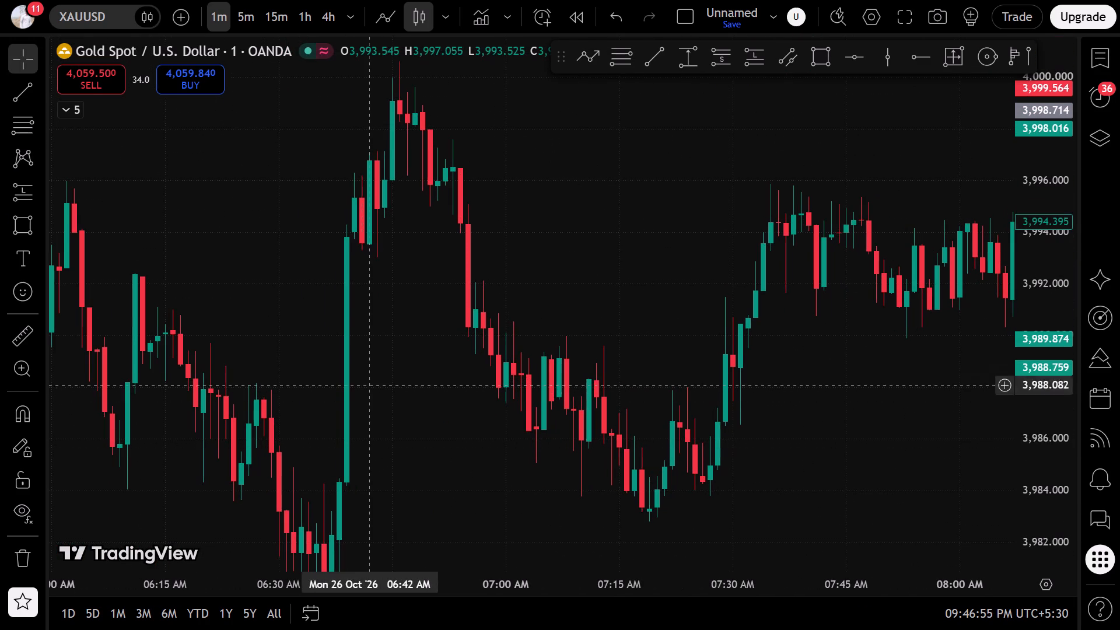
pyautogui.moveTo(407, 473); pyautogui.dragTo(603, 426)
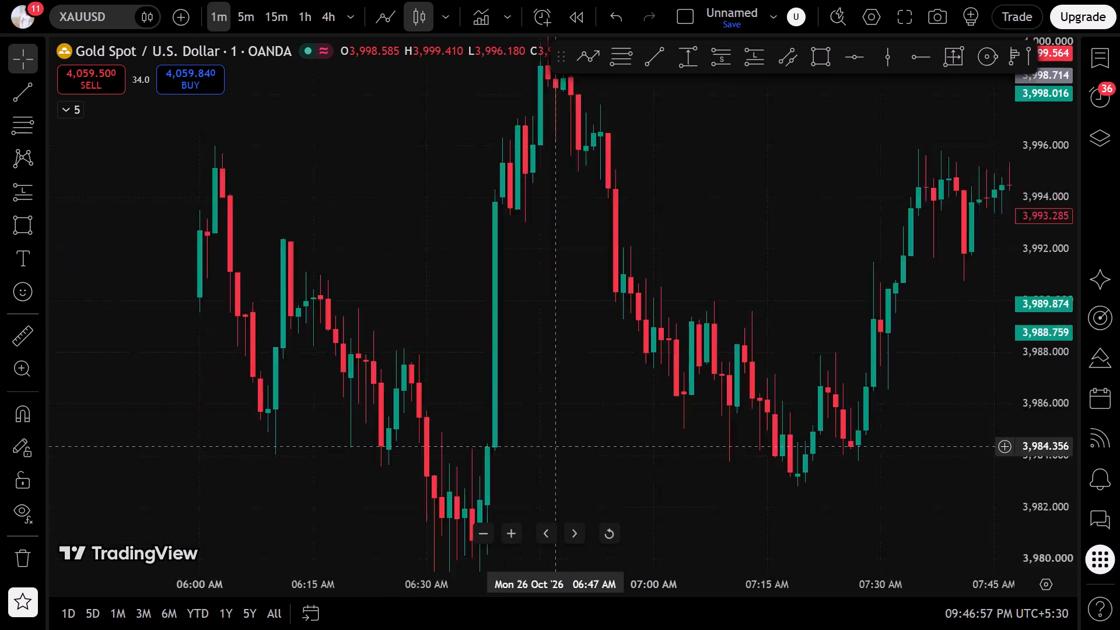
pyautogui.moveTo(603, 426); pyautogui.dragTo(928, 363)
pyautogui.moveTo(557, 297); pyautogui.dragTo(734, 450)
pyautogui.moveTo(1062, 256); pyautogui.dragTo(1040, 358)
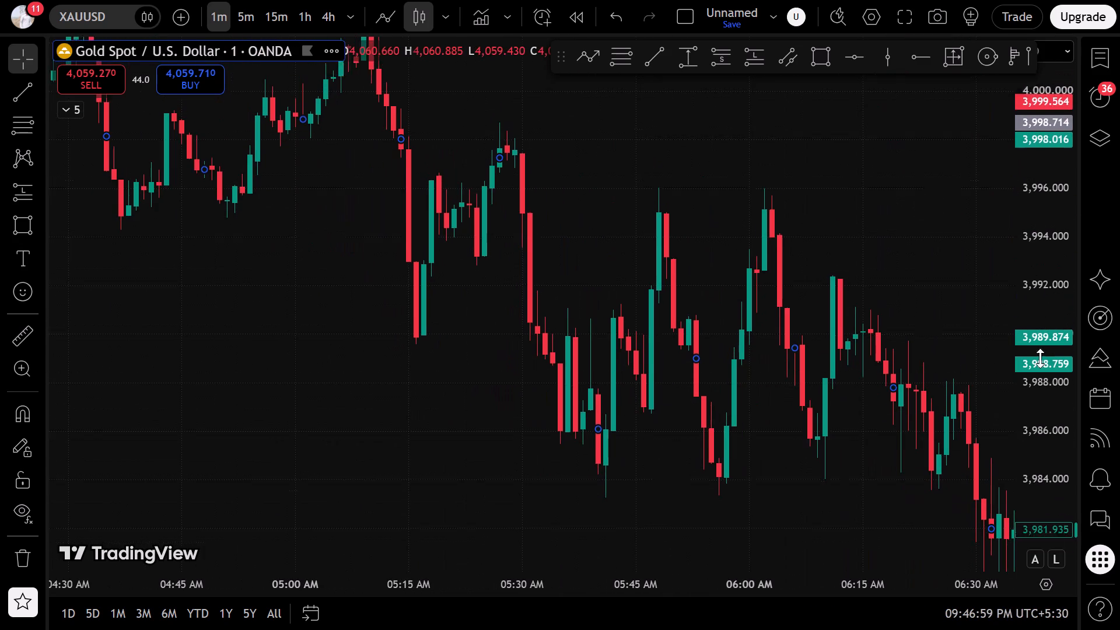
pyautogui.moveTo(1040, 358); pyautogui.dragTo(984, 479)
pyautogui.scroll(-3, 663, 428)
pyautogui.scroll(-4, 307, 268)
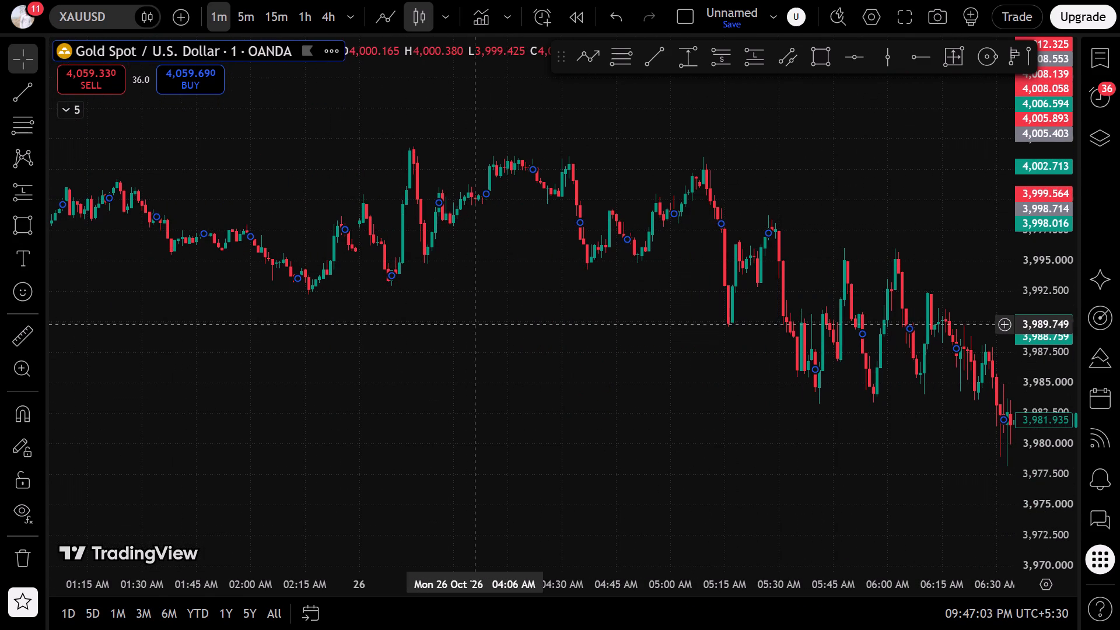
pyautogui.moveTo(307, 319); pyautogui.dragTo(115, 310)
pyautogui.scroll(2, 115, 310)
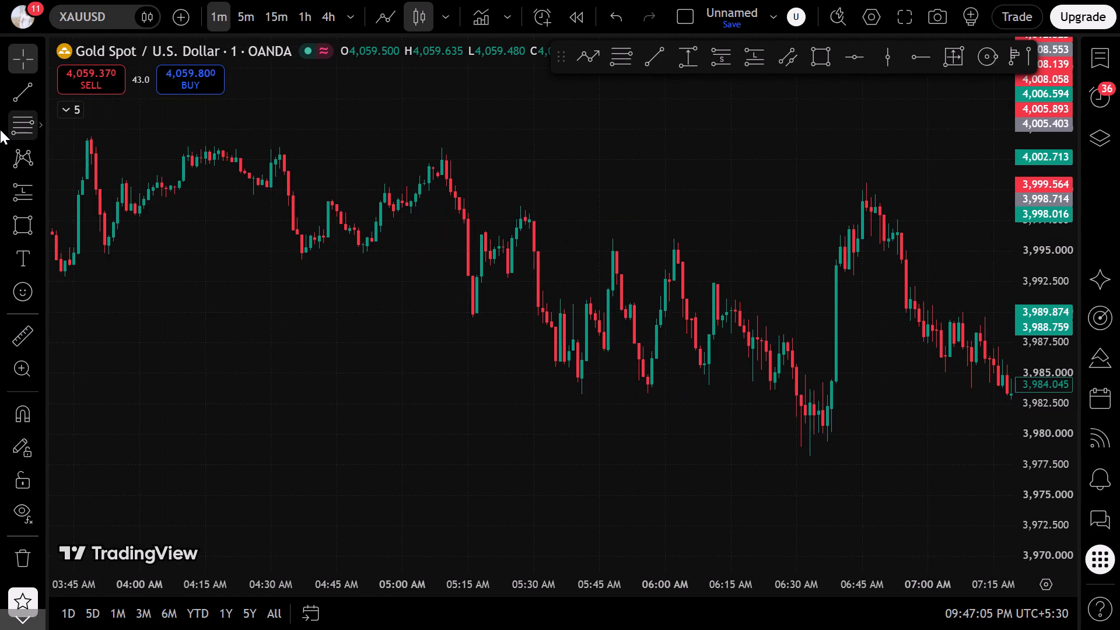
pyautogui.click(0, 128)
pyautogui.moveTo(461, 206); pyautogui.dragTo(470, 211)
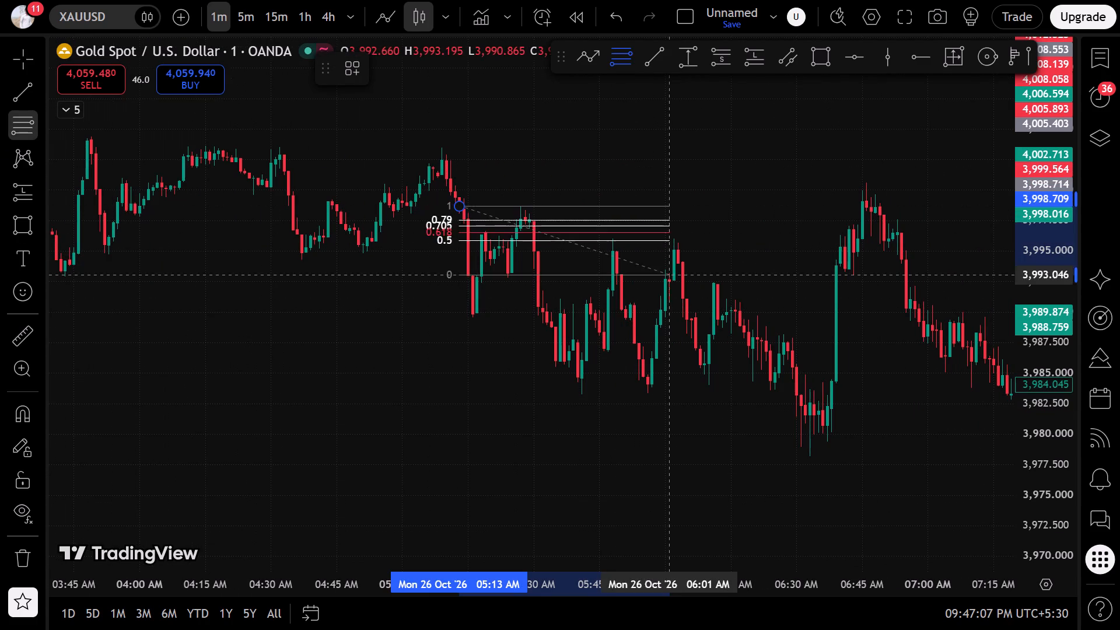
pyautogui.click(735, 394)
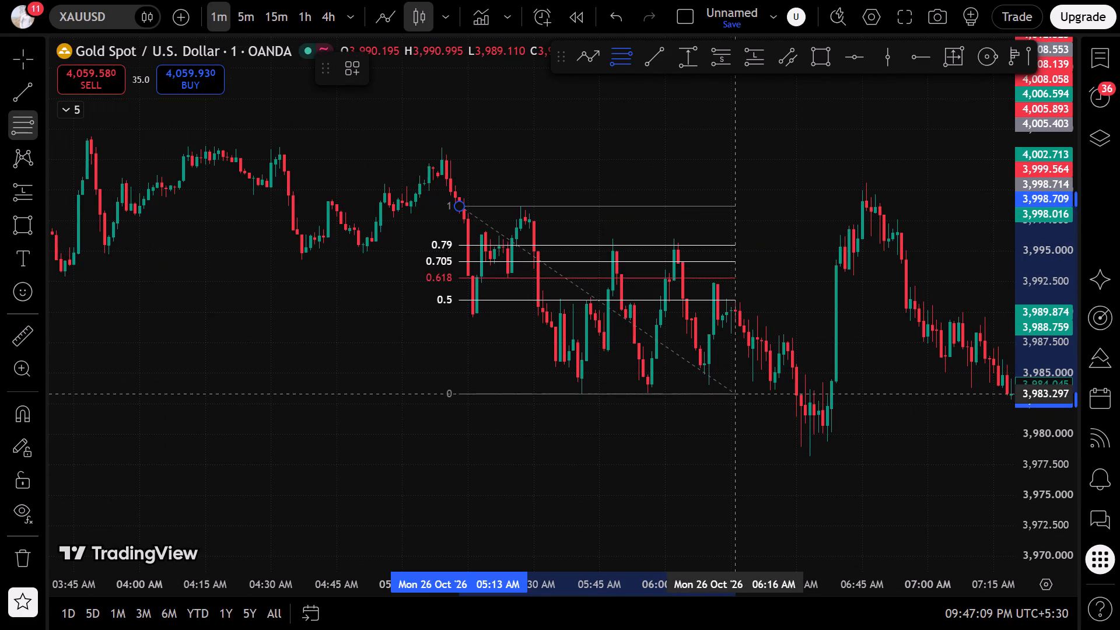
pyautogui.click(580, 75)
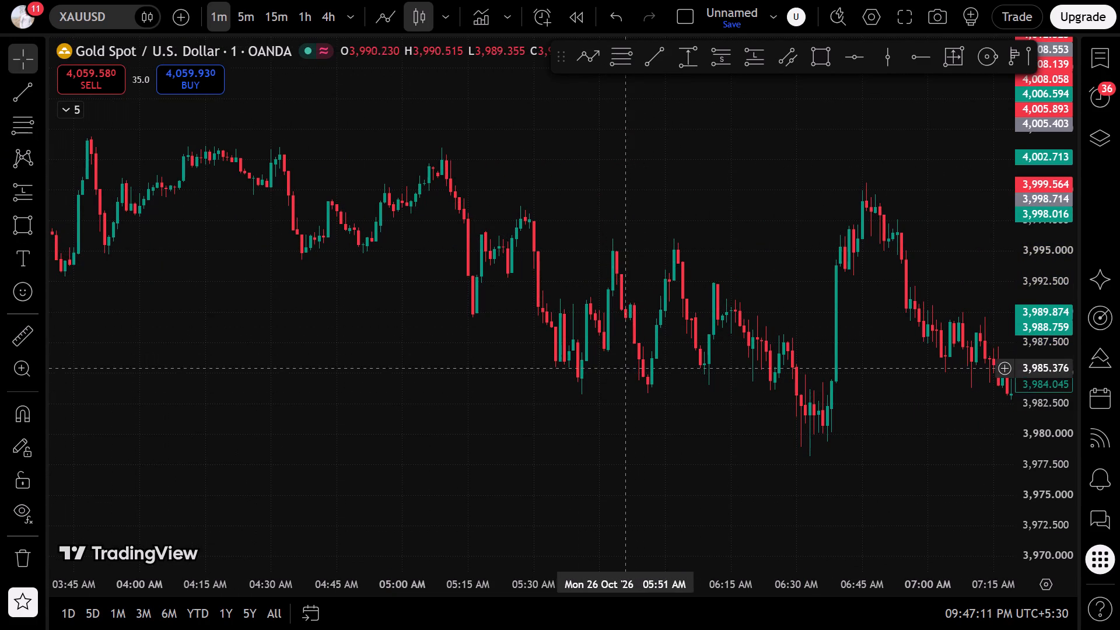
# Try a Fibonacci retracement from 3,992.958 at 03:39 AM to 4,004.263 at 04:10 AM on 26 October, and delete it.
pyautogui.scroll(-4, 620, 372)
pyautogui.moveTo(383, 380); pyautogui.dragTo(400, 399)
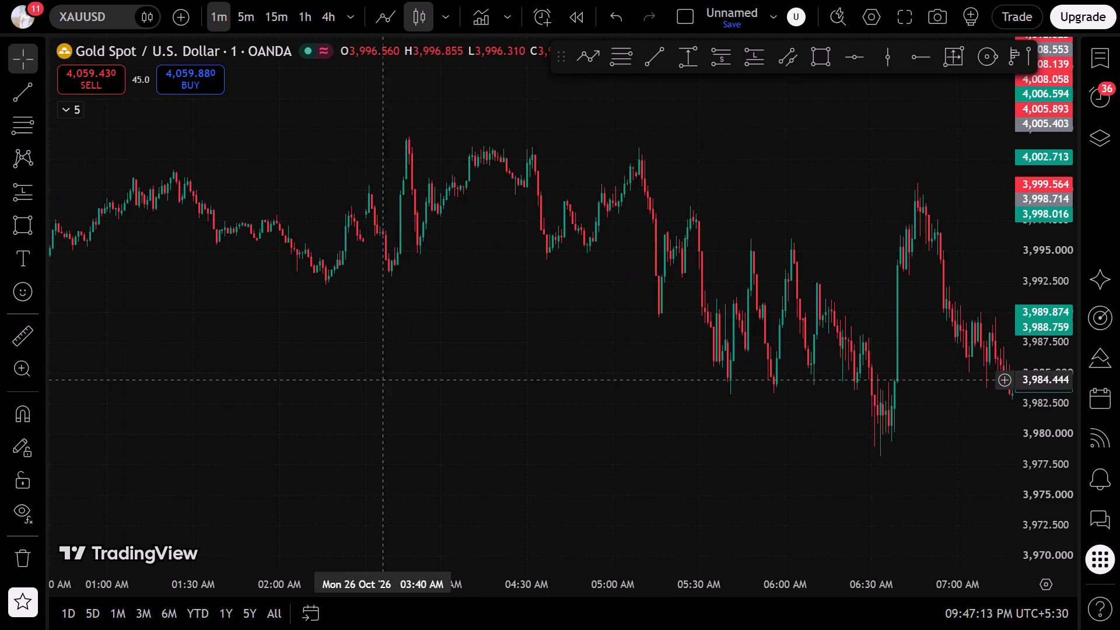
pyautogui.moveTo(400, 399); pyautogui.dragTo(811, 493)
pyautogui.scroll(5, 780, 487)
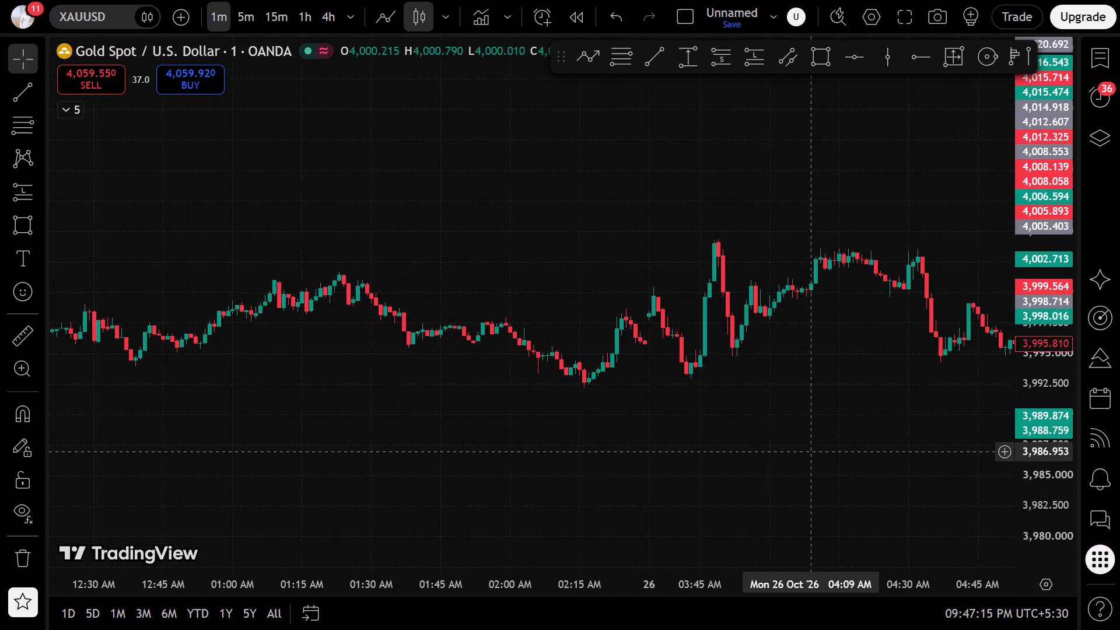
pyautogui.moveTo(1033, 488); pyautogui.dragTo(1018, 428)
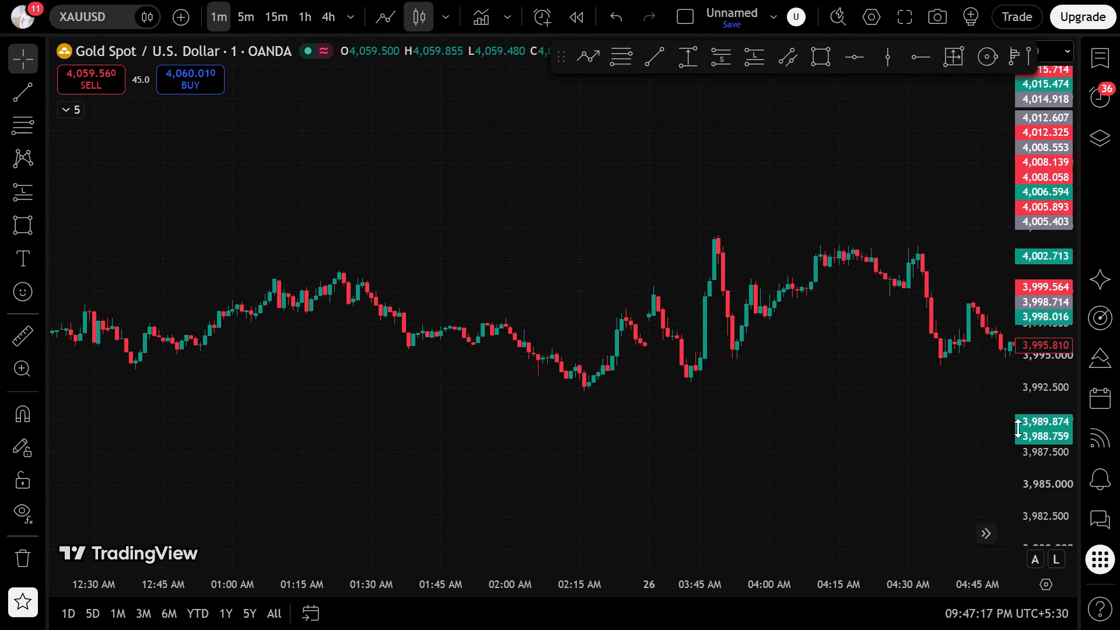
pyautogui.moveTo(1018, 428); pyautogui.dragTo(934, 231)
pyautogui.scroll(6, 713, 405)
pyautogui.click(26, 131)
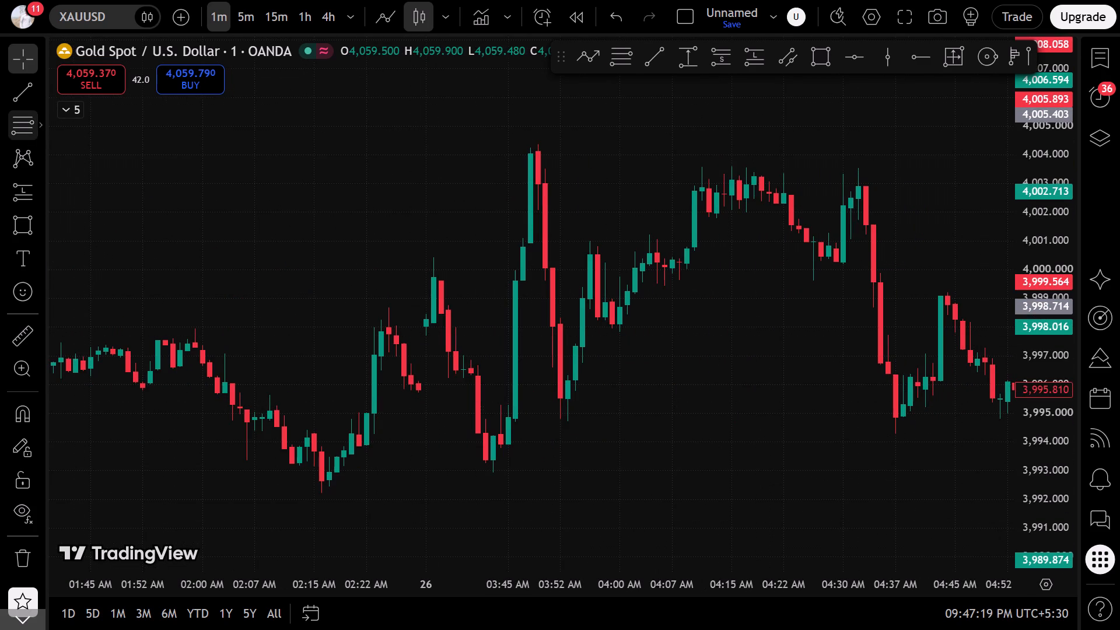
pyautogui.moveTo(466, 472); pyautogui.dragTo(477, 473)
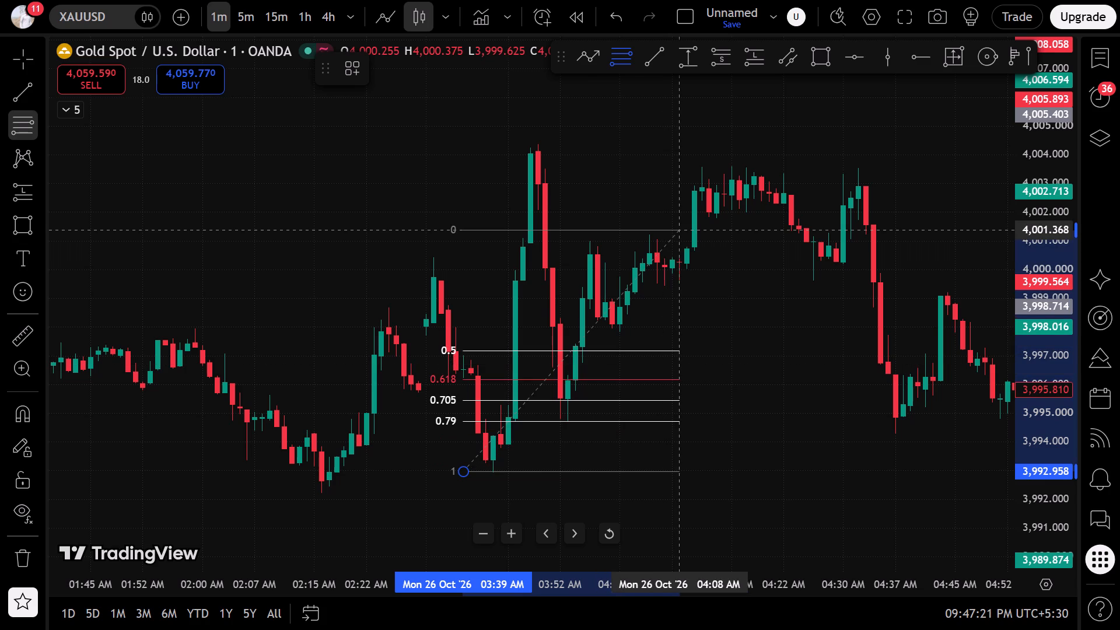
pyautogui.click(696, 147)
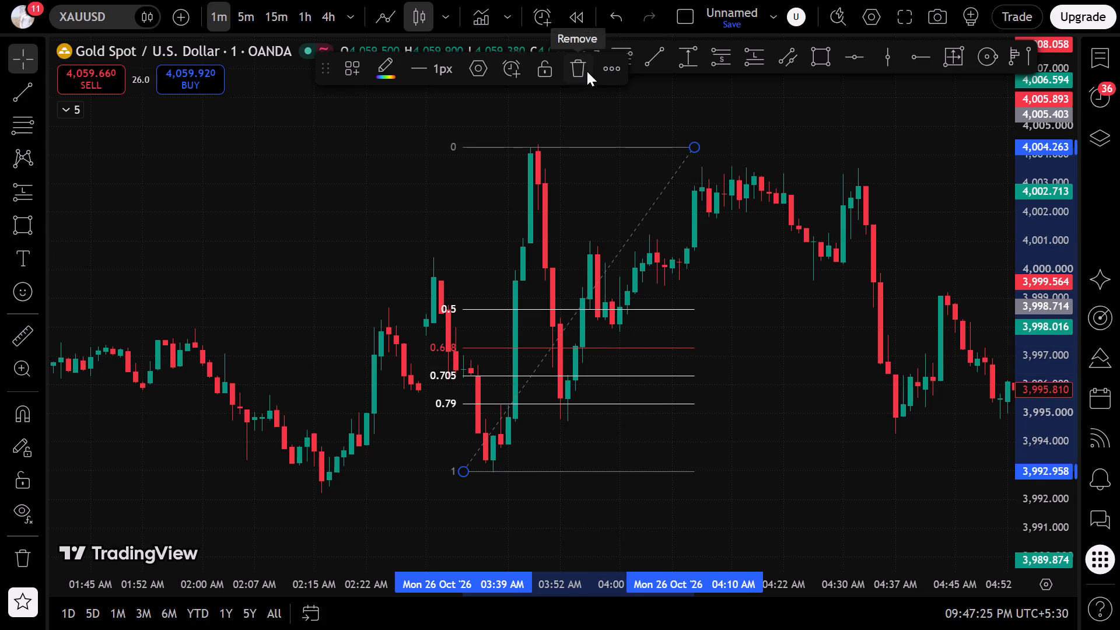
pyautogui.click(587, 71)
# Draw a Fibonacci retracement from 3,997.376 at 11:38 PM on 23 October up to 4,002.313 at 12:11 AM on 24 October.
pyautogui.scroll(-4, 373, 286)
pyautogui.moveTo(339, 341); pyautogui.dragTo(604, 331)
pyautogui.scroll(-4, 604, 331)
pyautogui.scroll(4, 544, 383)
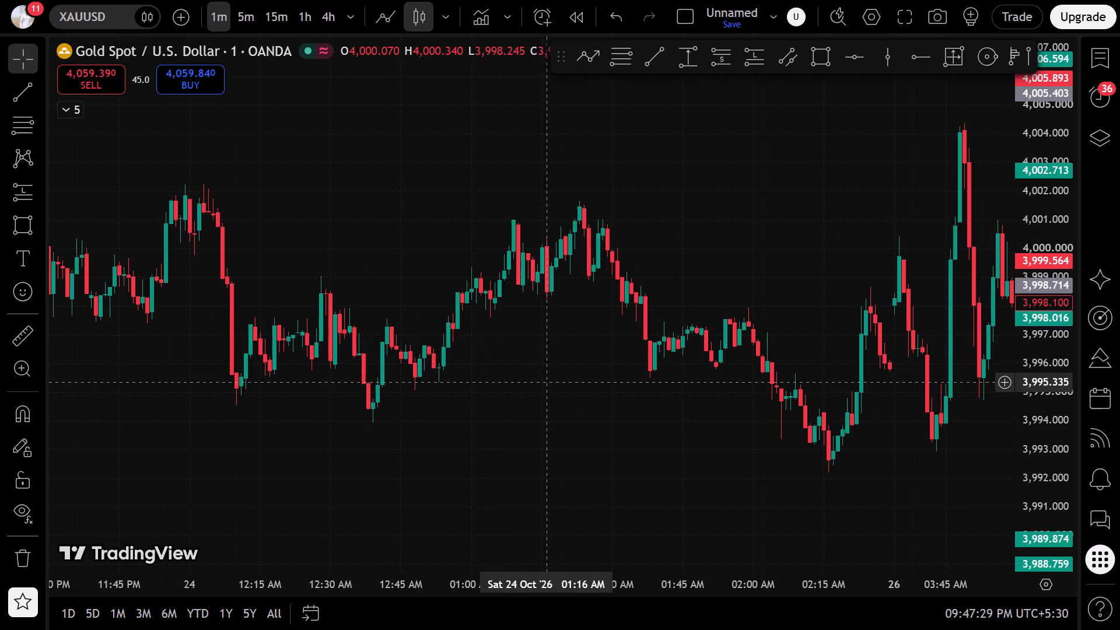
pyautogui.moveTo(485, 420); pyautogui.dragTo(764, 369)
pyautogui.scroll(-2, 670, 348)
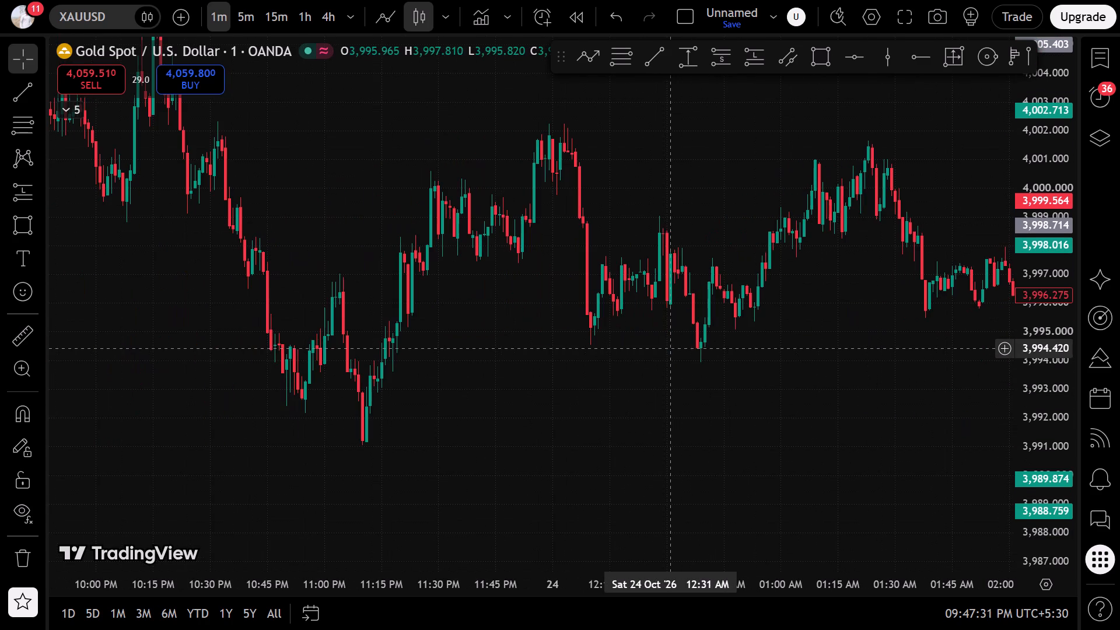
pyautogui.moveTo(477, 267); pyautogui.dragTo(549, 314)
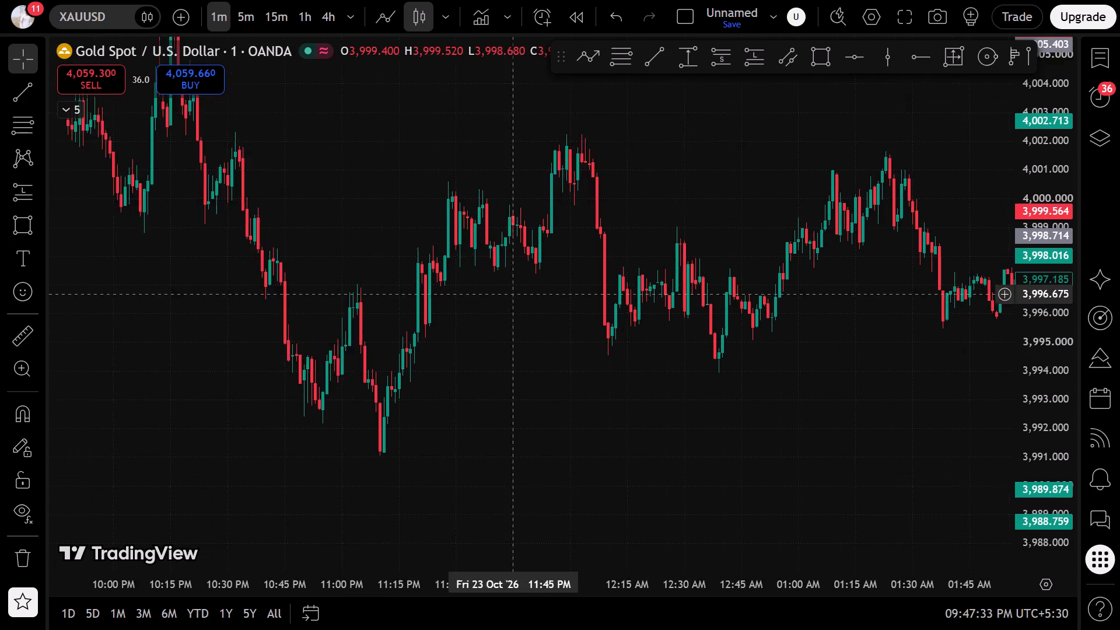
pyautogui.moveTo(549, 314); pyautogui.dragTo(579, 332)
pyautogui.scroll(2, 566, 340)
pyautogui.click(19, 125)
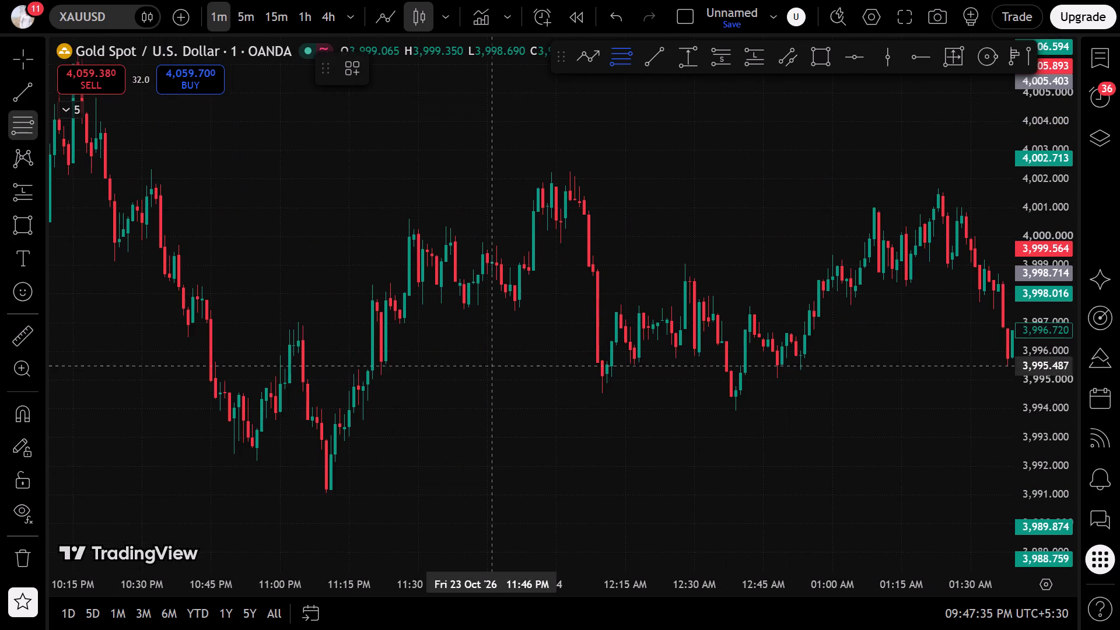
pyautogui.moveTo(454, 312); pyautogui.dragTo(470, 314)
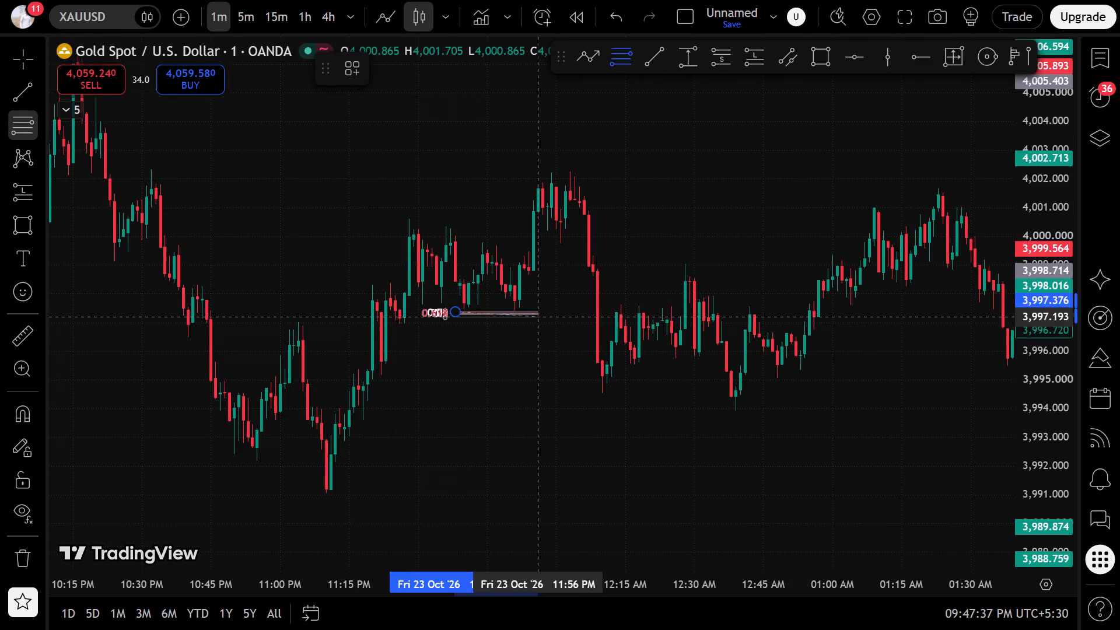
pyautogui.click(605, 170)
pyautogui.click(471, 386)
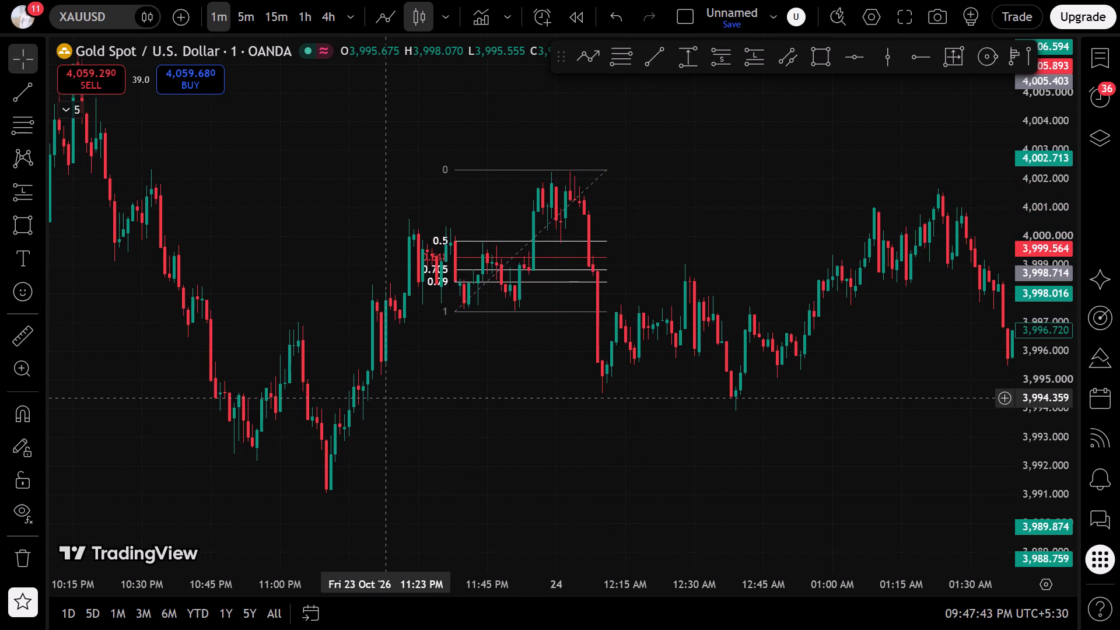
# Draw a Fibonacci retracement from 3,998.351 at 10:38 PM down to 3,992.196 at 11:15 PM on 23 October.
pyautogui.scroll(-4, 384, 398)
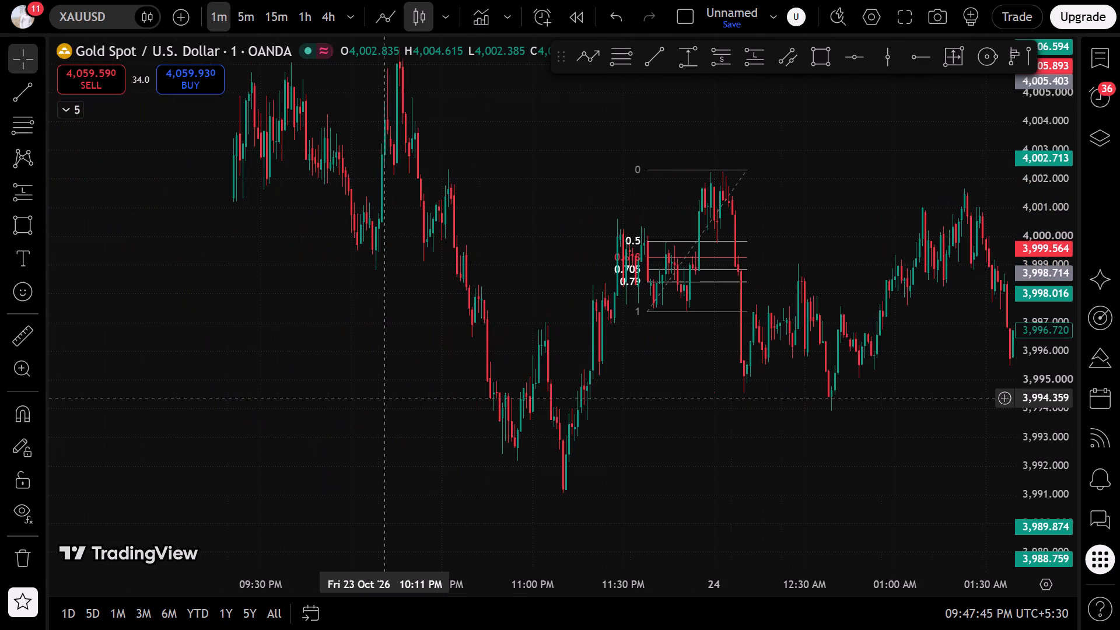
pyautogui.moveTo(398, 373); pyautogui.dragTo(622, 426)
pyautogui.scroll(6, 594, 425)
pyautogui.moveTo(726, 468); pyautogui.dragTo(817, 384)
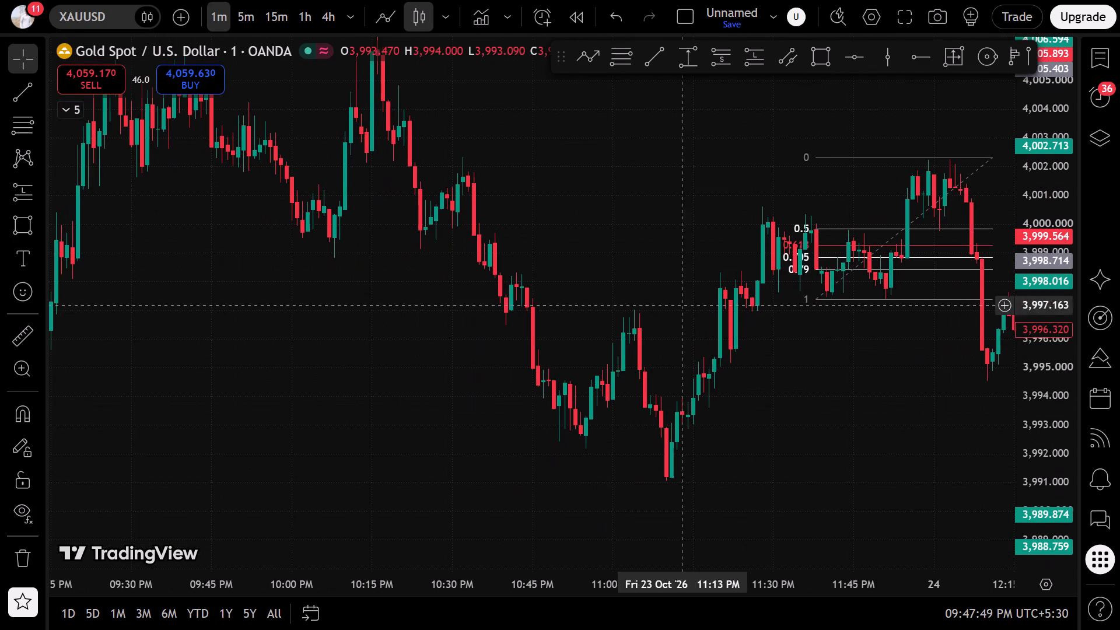
pyautogui.moveTo(0, 135); pyautogui.dragTo(9, 134)
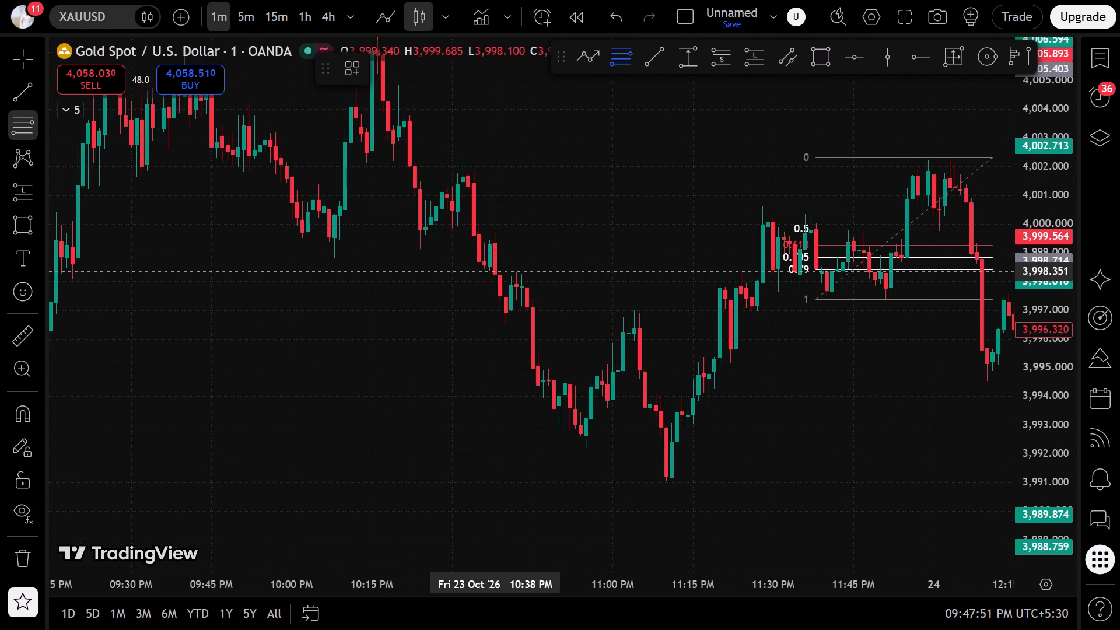
pyautogui.click(494, 271)
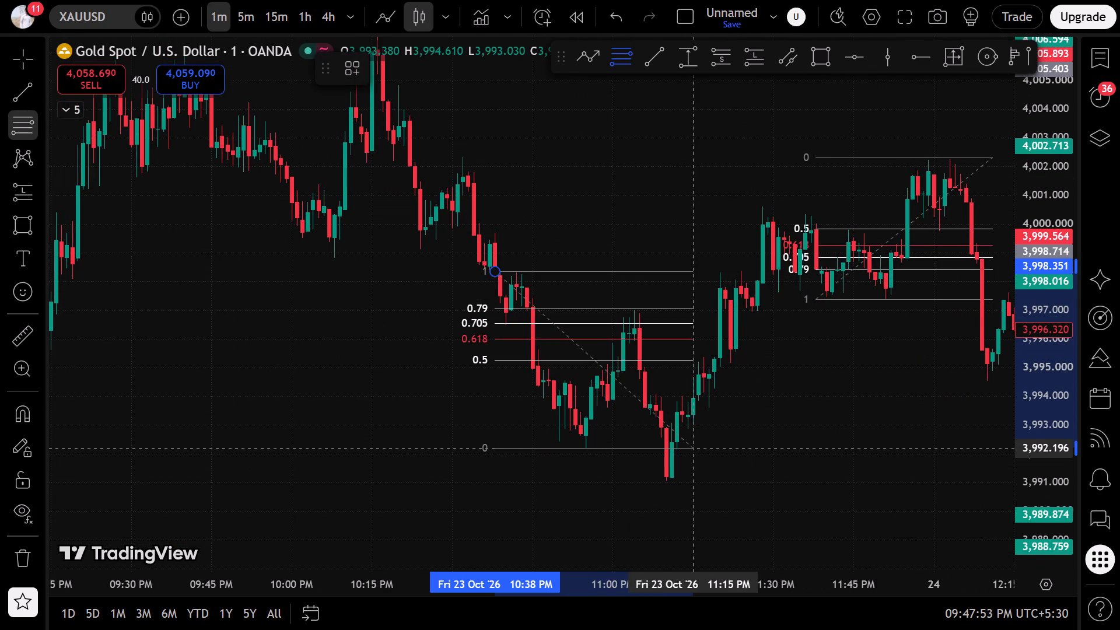
pyautogui.click(694, 448)
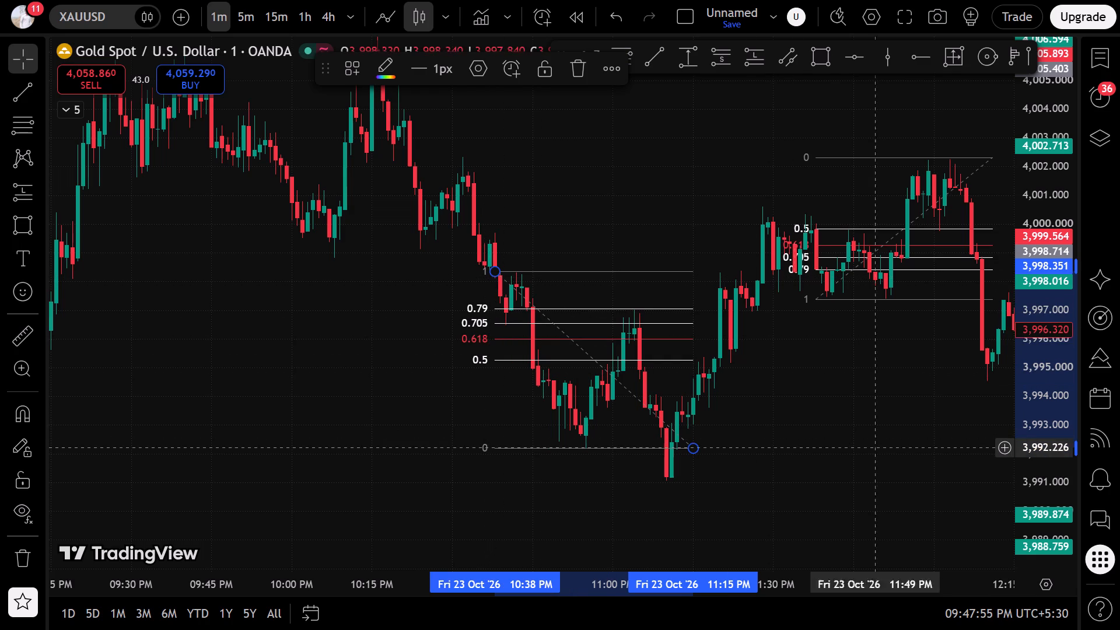
pyautogui.click(907, 453)
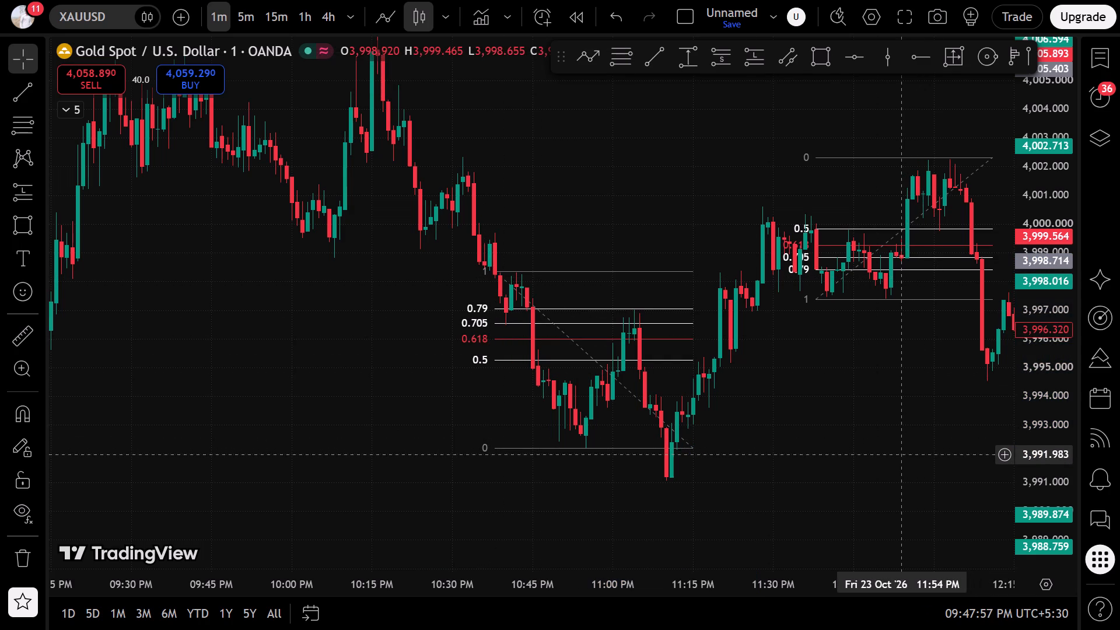
# Draw a Fibonacci retracement from 4,023.547 at 05:58 PM up to about 4,032.6 near 06:44 PM on 23 October.
pyautogui.moveTo(337, 250); pyautogui.dragTo(894, 323)
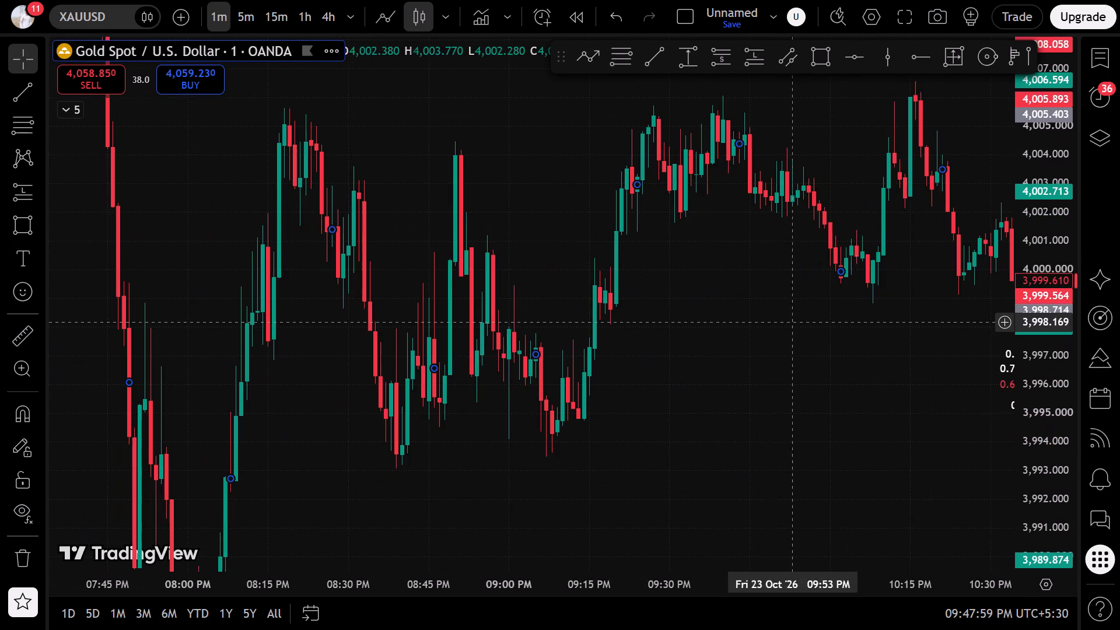
pyautogui.moveTo(1025, 263); pyautogui.dragTo(1019, 351)
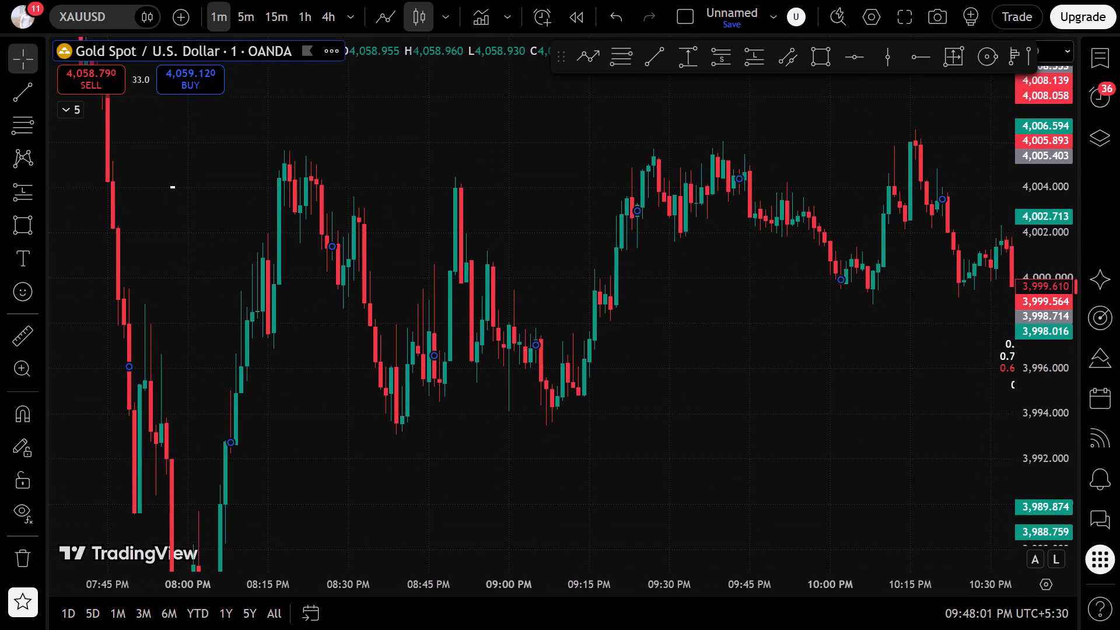
pyautogui.moveTo(492, 223); pyautogui.dragTo(851, 226)
pyautogui.moveTo(432, 155); pyautogui.dragTo(576, 495)
pyautogui.scroll(-4, 543, 356)
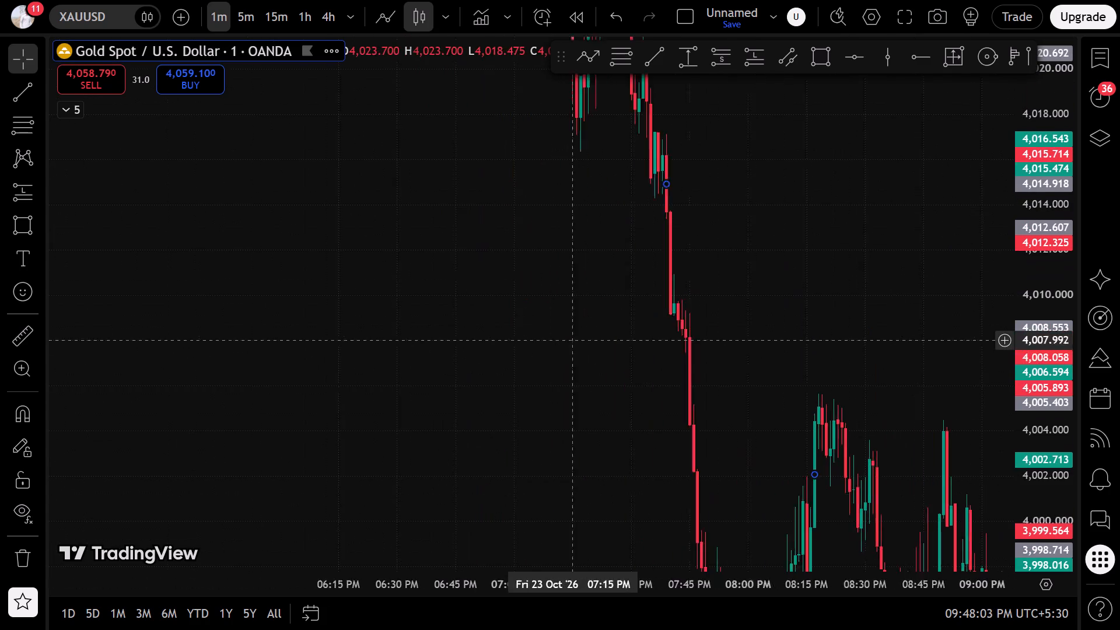
pyautogui.moveTo(650, 269); pyautogui.dragTo(733, 562)
pyautogui.moveTo(1036, 260); pyautogui.dragTo(970, 460)
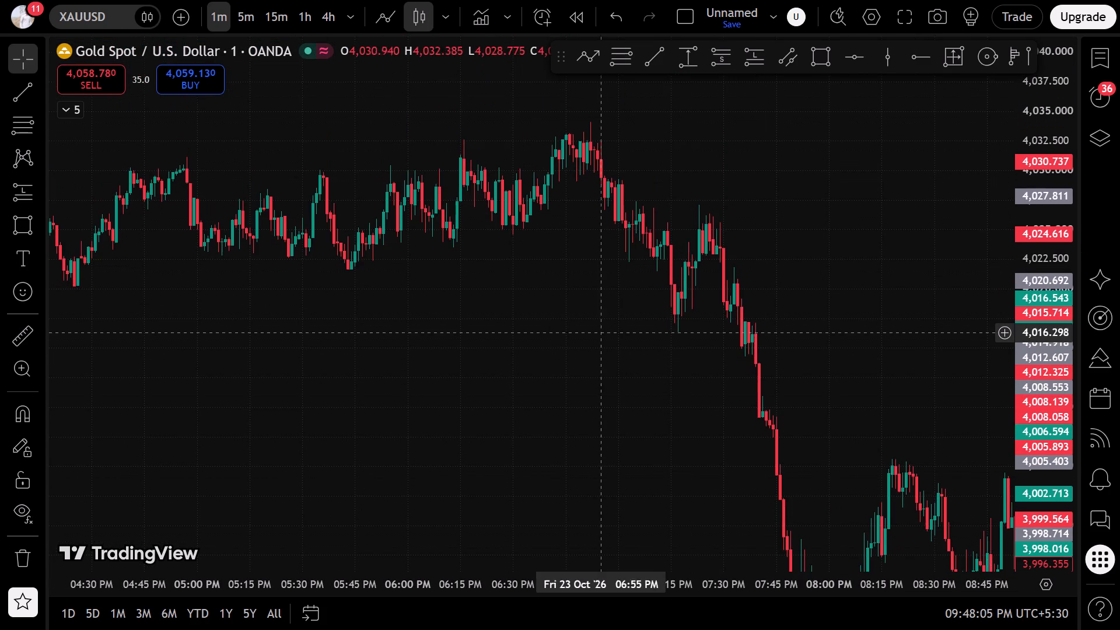
pyautogui.scroll(-2, 536, 327)
pyautogui.moveTo(348, 334); pyautogui.dragTo(668, 471)
pyautogui.moveTo(1017, 484); pyautogui.dragTo(883, 240)
pyautogui.scroll(8, 722, 325)
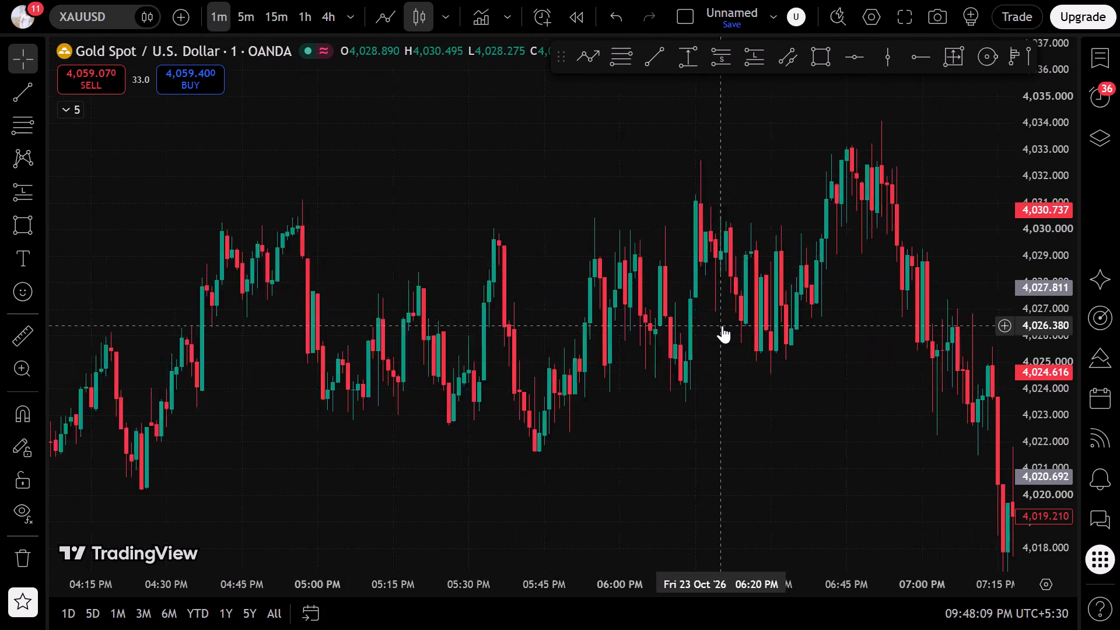
pyautogui.scroll(1, 722, 325)
pyautogui.click(789, 232)
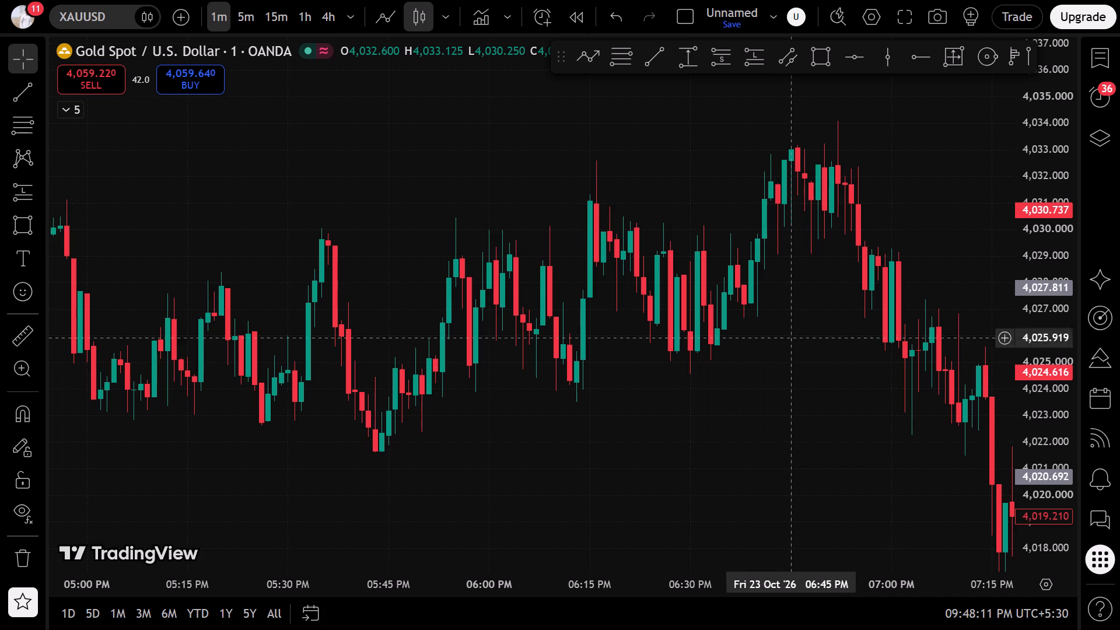
pyautogui.scroll(-5, 790, 404)
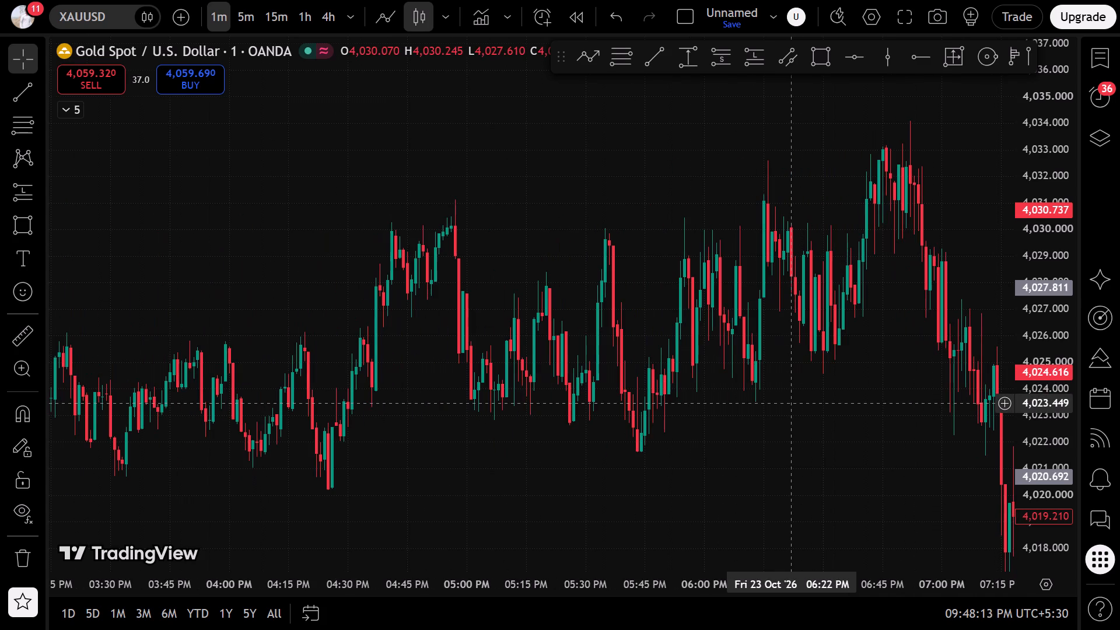
pyautogui.click(9, 128)
pyautogui.scroll(4, 118, 291)
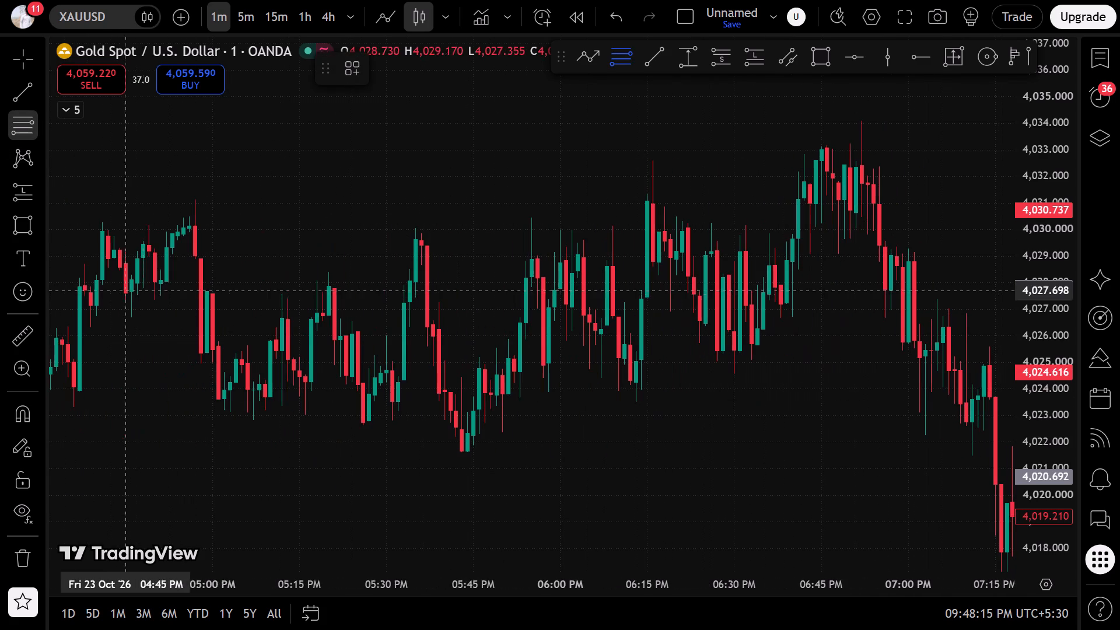
pyautogui.click(548, 401)
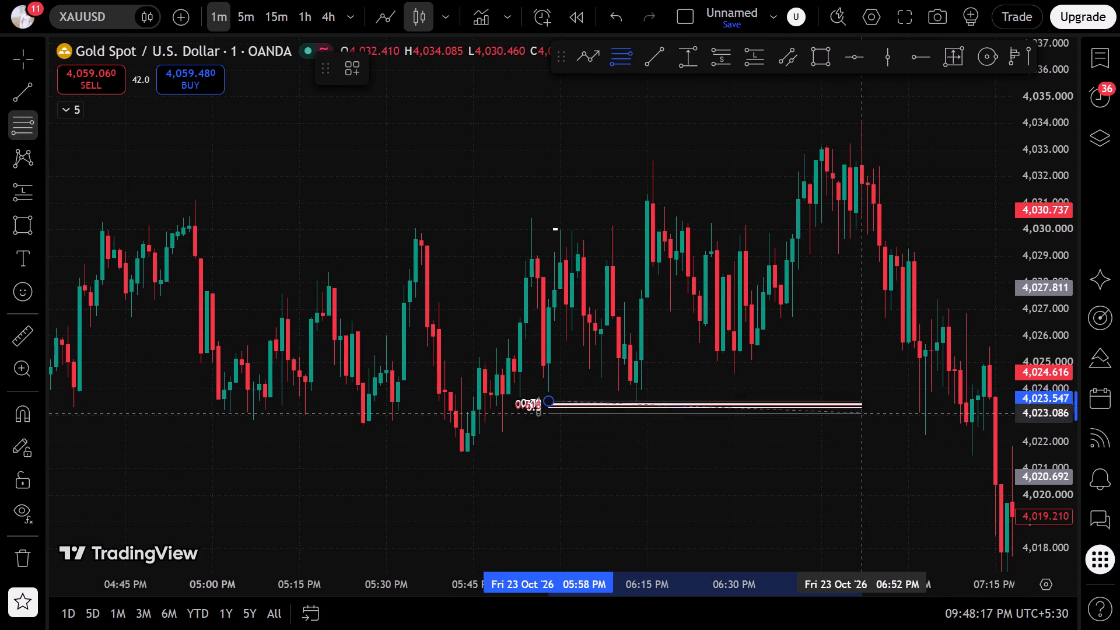
pyautogui.click(815, 160)
pyautogui.click(521, 275)
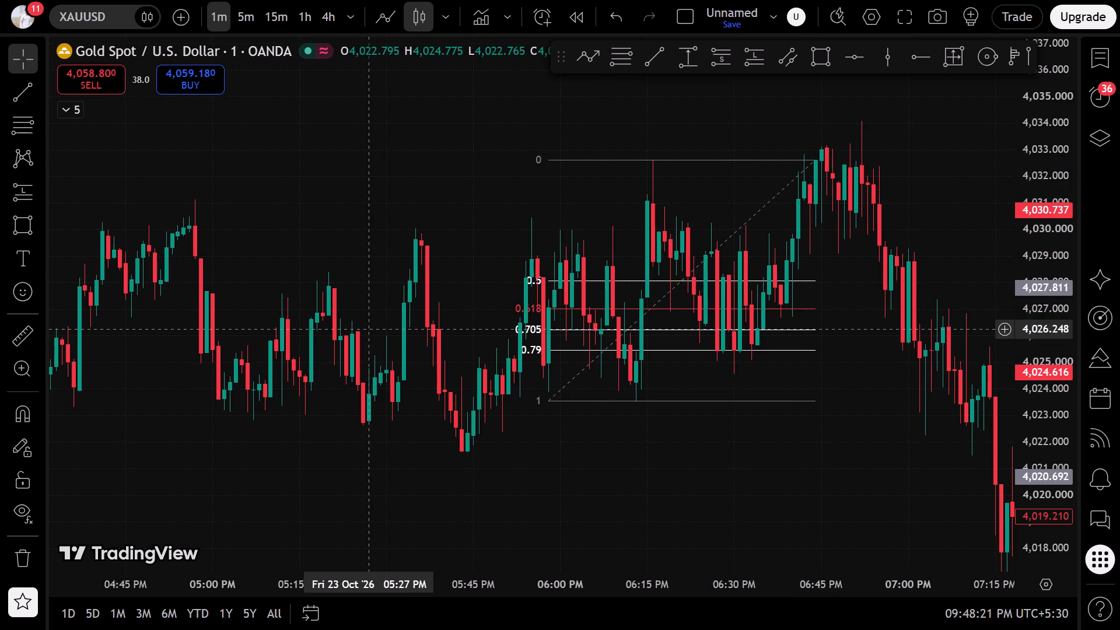
# Examine the earlier 23 October 1-minute candles, from late afternoon back to mid-morning, for further retracement setups.
pyautogui.scroll(-3, 369, 329)
pyautogui.moveTo(359, 405); pyautogui.dragTo(825, 319)
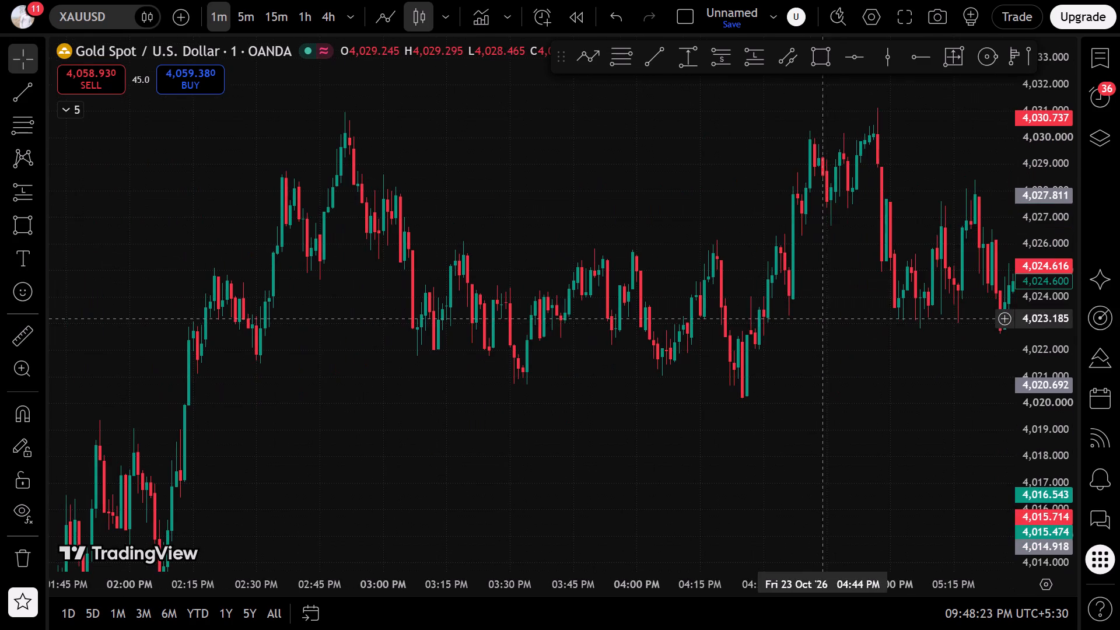
pyautogui.moveTo(711, 357); pyautogui.dragTo(407, 397)
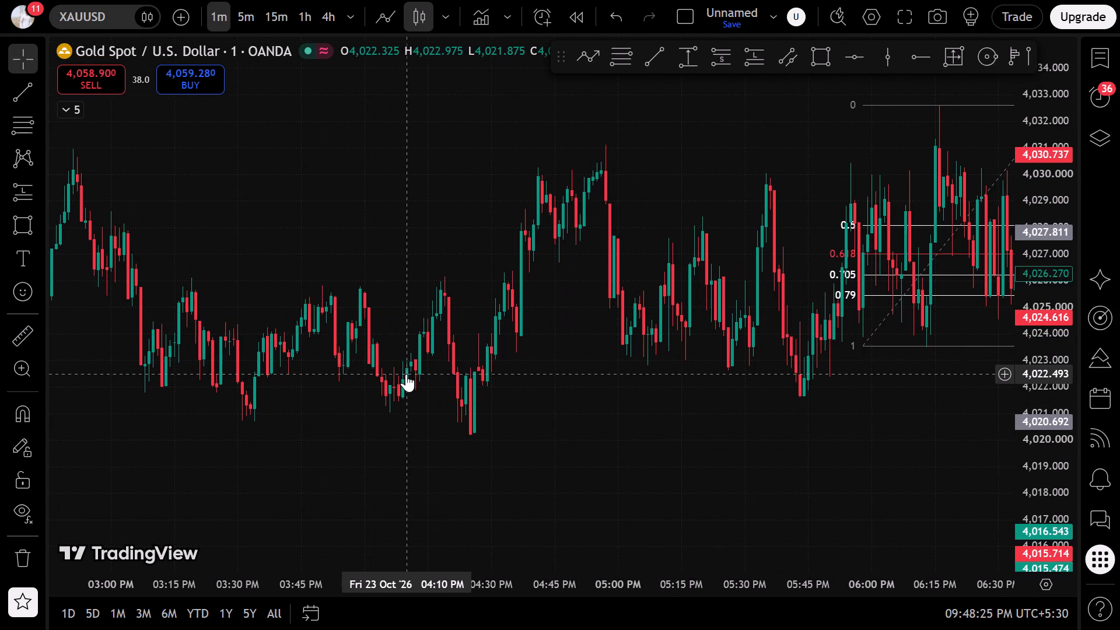
pyautogui.scroll(-3, 406, 374)
pyautogui.moveTo(395, 438); pyautogui.dragTo(862, 346)
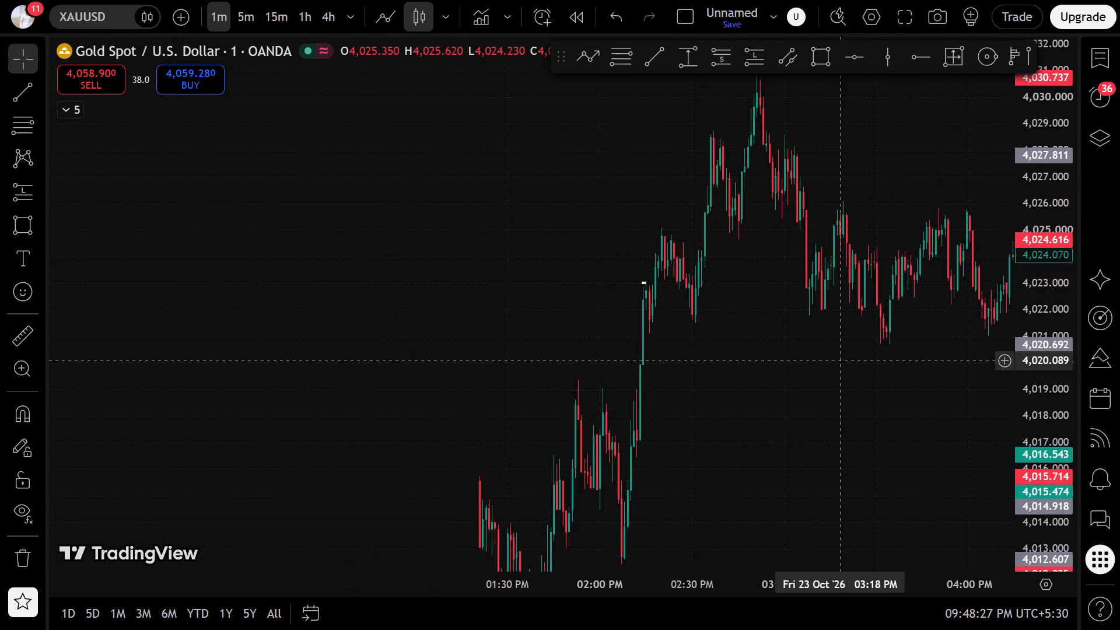
pyautogui.moveTo(862, 346); pyautogui.dragTo(947, 247)
pyautogui.scroll(4, 843, 353)
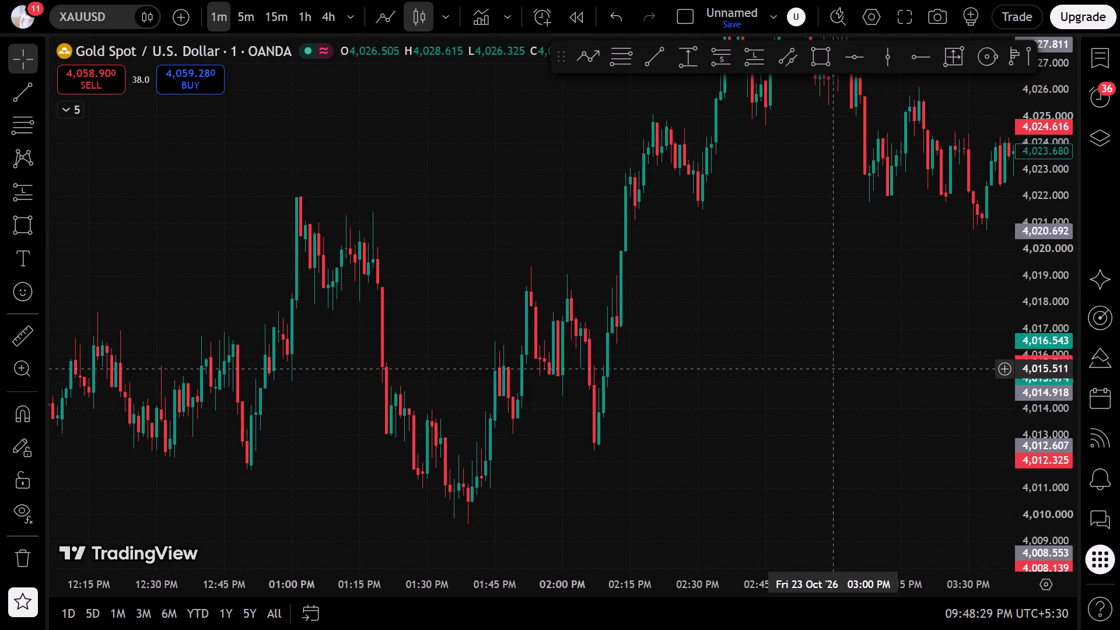
pyautogui.moveTo(694, 372); pyautogui.dragTo(617, 512)
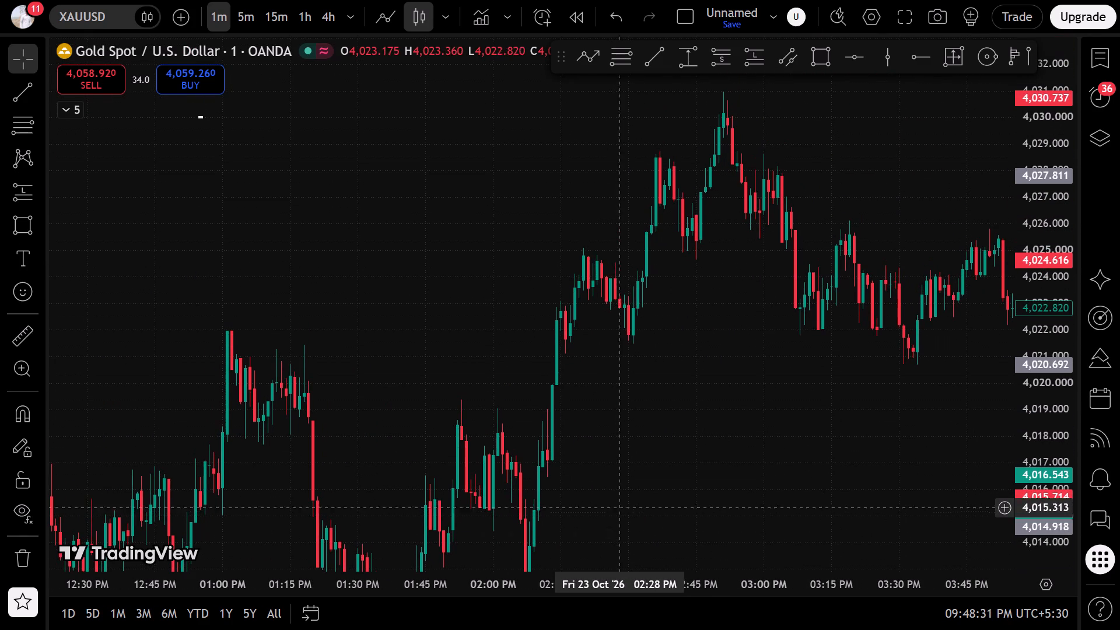
pyautogui.moveTo(528, 480); pyautogui.dragTo(1037, 323)
pyautogui.moveTo(497, 232); pyautogui.dragTo(754, 328)
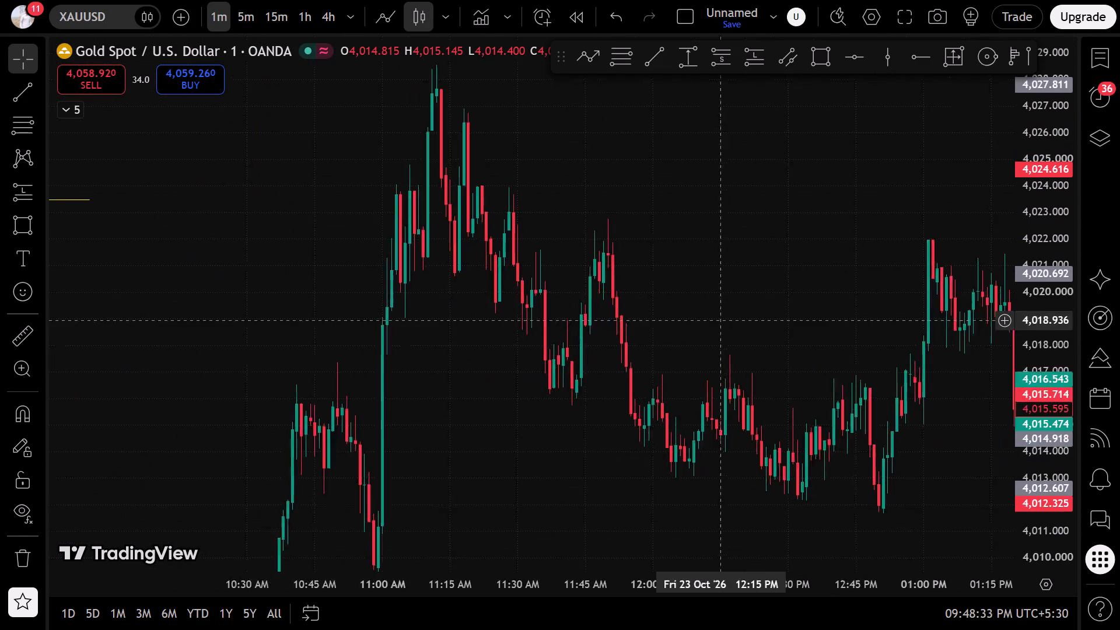
pyautogui.moveTo(754, 328); pyautogui.dragTo(774, 331)
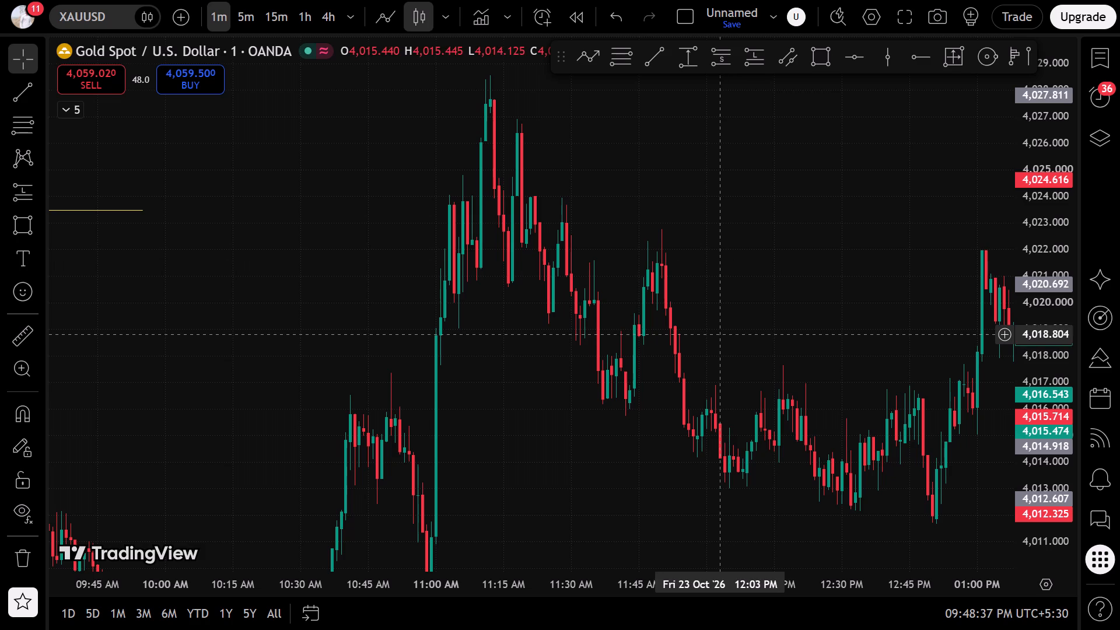
# Draw a Fibonacci retracement from 4,017.652 near 12:10 PM down to about 4,012.2 near 12:39 PM on 23 October.
pyautogui.moveTo(694, 316); pyautogui.dragTo(693, 316)
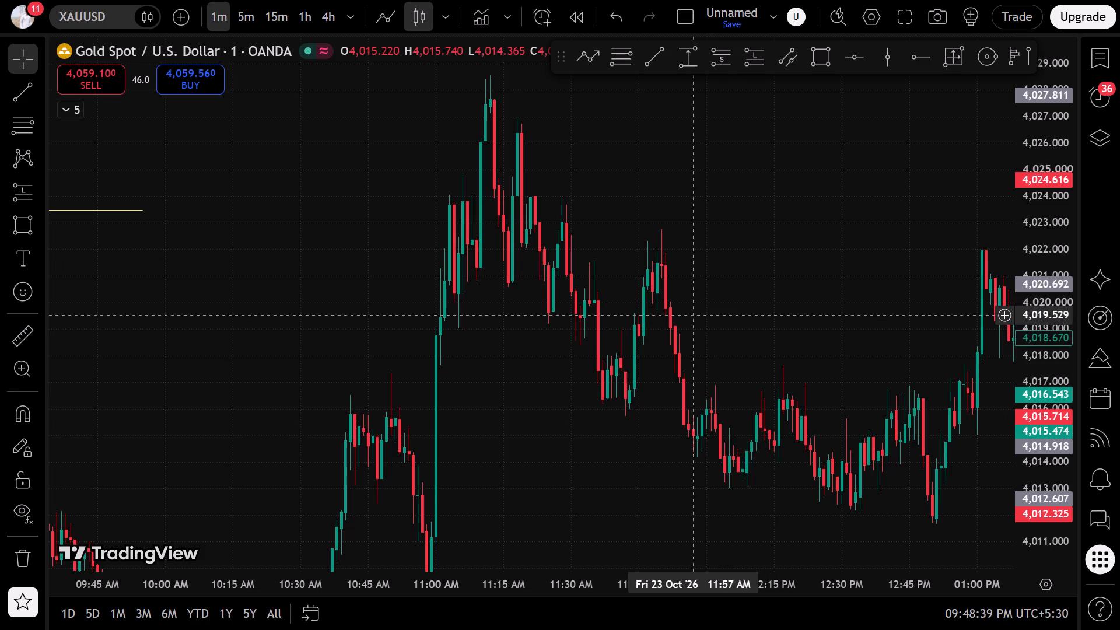
pyautogui.moveTo(693, 316); pyautogui.dragTo(440, 229)
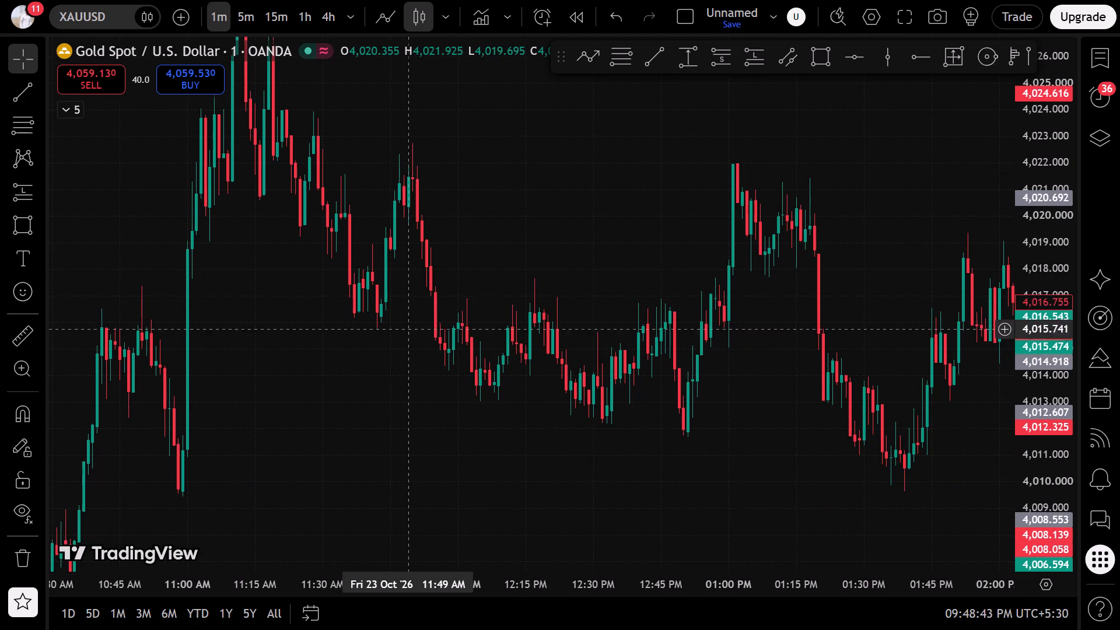
pyautogui.moveTo(5, 126); pyautogui.dragTo(13, 131)
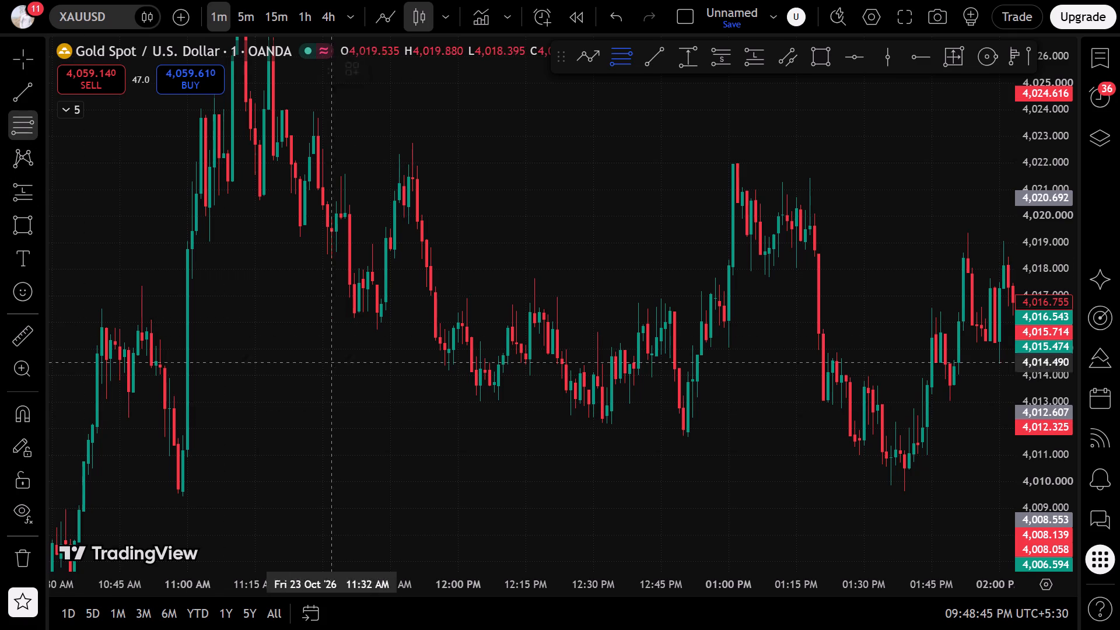
pyautogui.moveTo(502, 279); pyautogui.dragTo(509, 281)
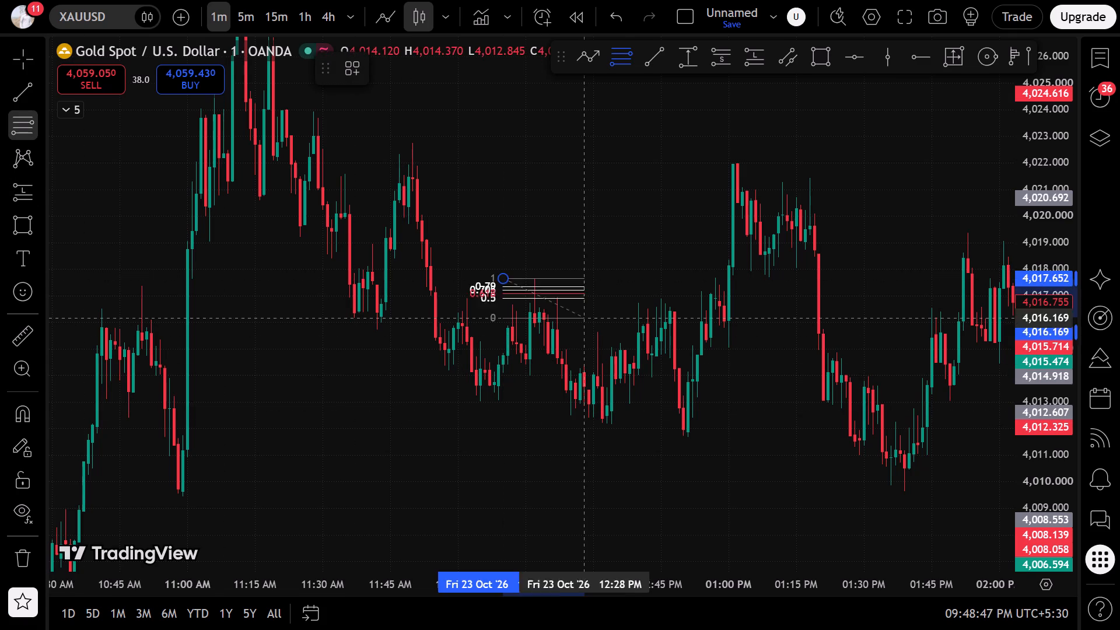
pyautogui.click(633, 423)
pyautogui.click(394, 443)
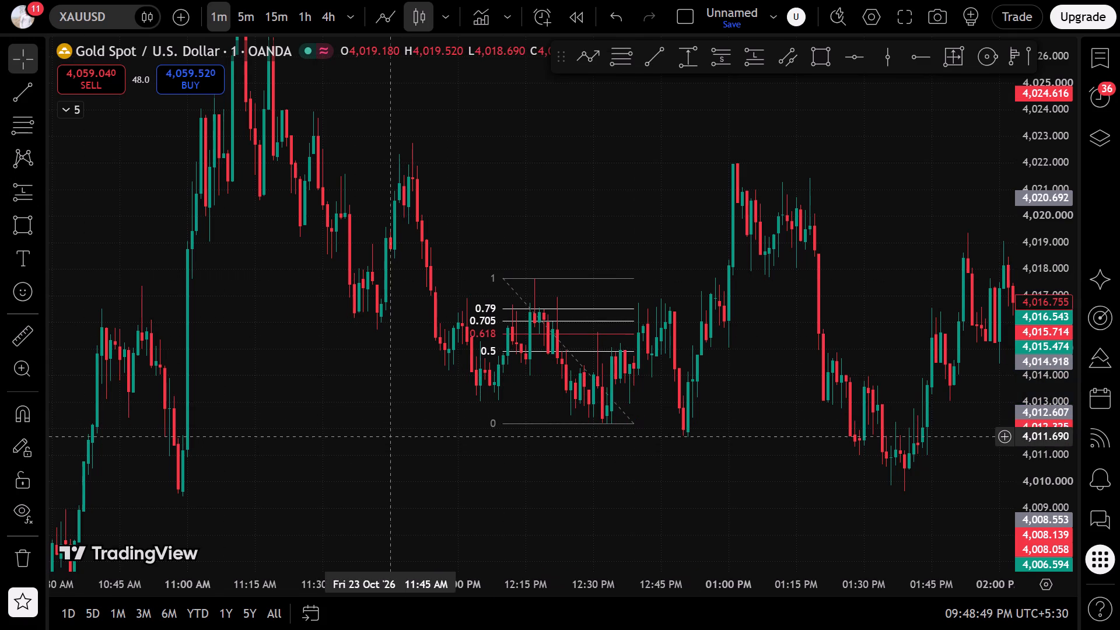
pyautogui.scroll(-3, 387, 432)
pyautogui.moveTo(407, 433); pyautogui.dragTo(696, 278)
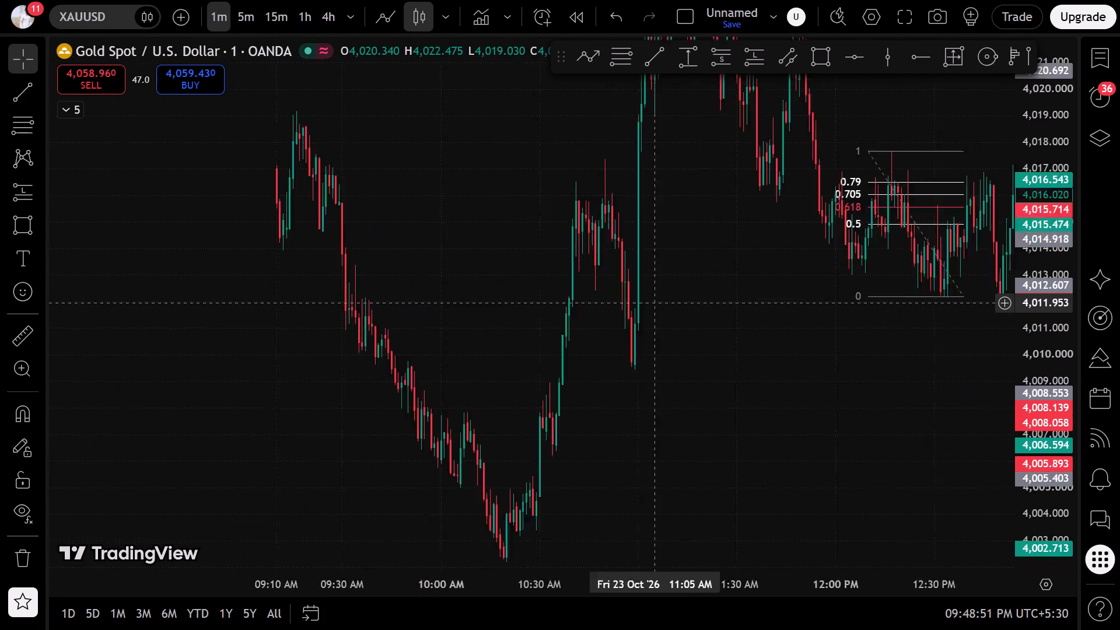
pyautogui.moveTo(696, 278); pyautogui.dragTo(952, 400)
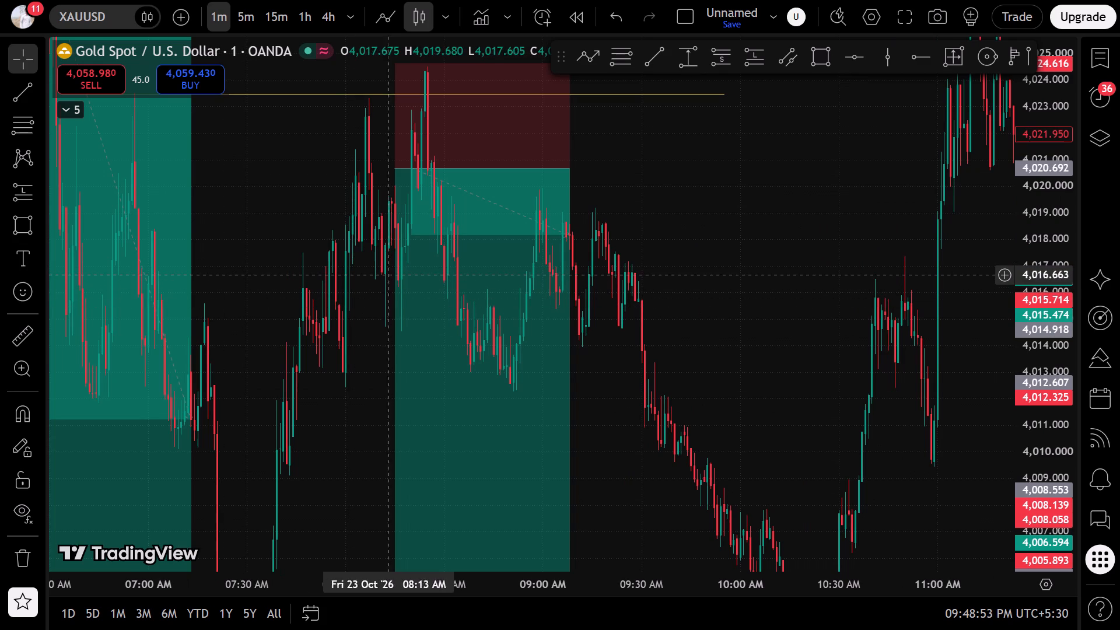
# Switch the chart from XAUUSD to BTCUSD using the watchlist.
pyautogui.click(1114, 79)
pyautogui.click(1114, 74)
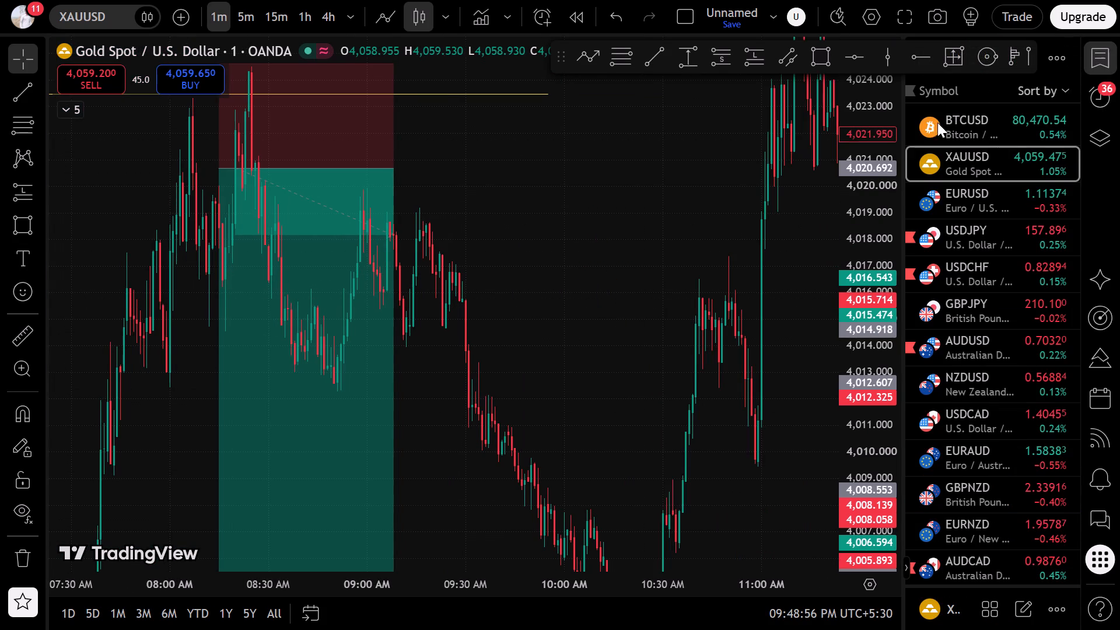
pyautogui.click(933, 124)
# Remove all drawings from the BTCUSD chart.
pyautogui.click(0, 551)
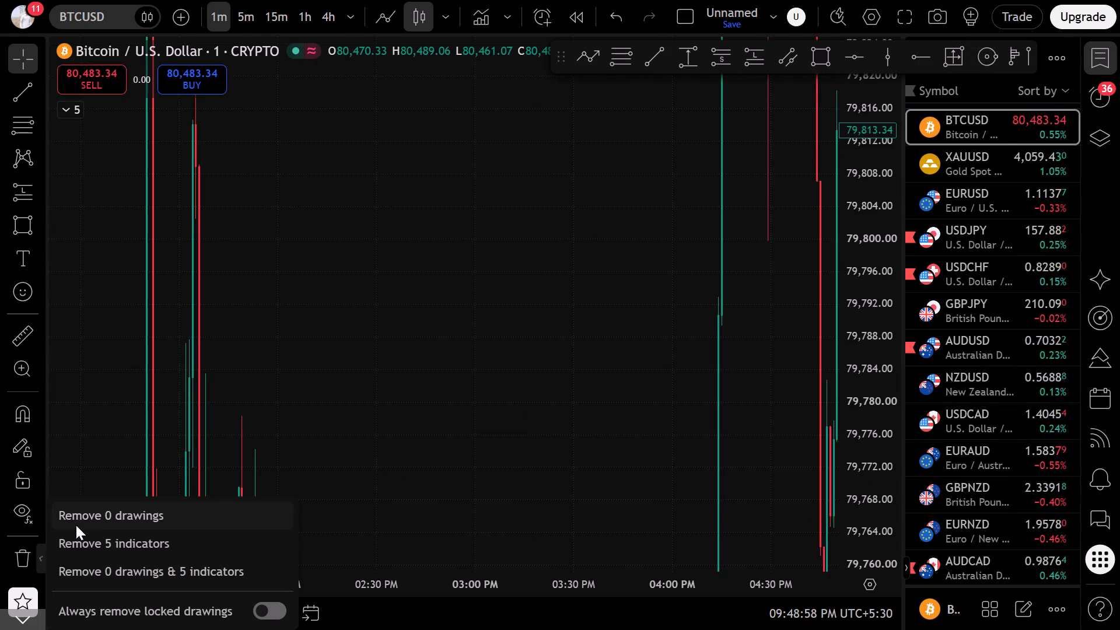
pyautogui.click(76, 525)
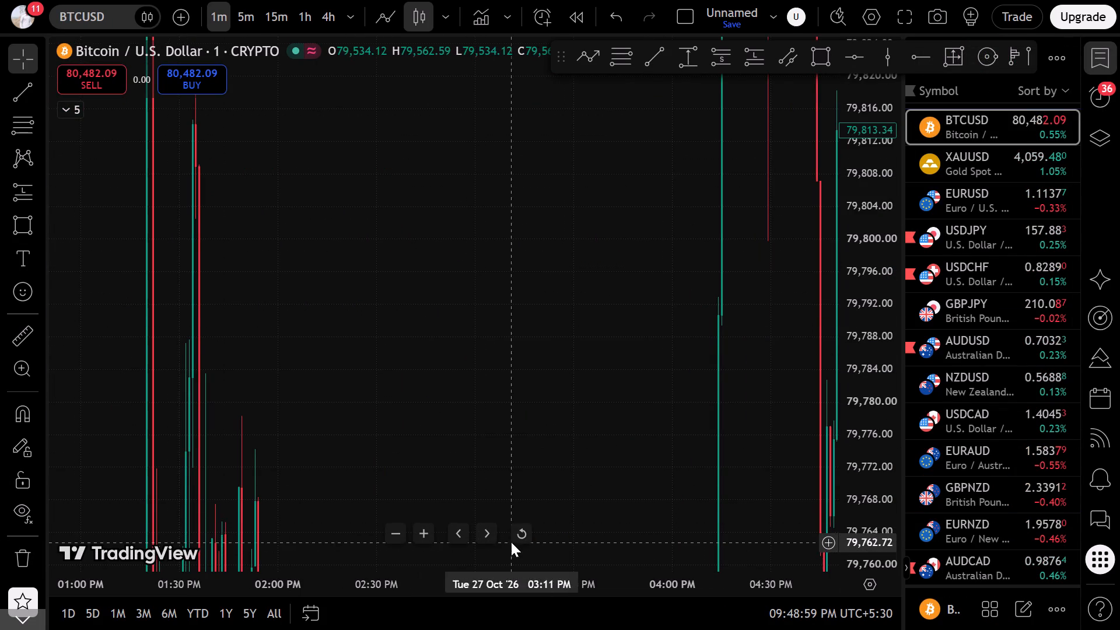
# Draw a Fibonacci retracement on the latest BTCUSD candles from 80,159.16 at 08:39 PM up to about 80,568 near 09:25 PM on 27 October.
pyautogui.click(511, 531)
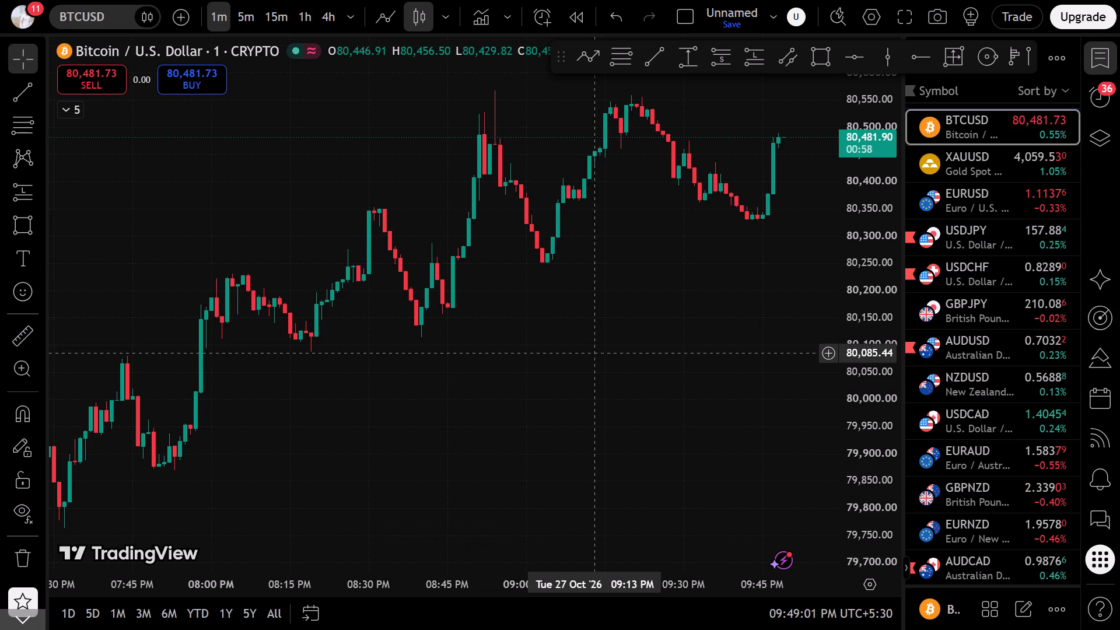
pyautogui.click(1102, 57)
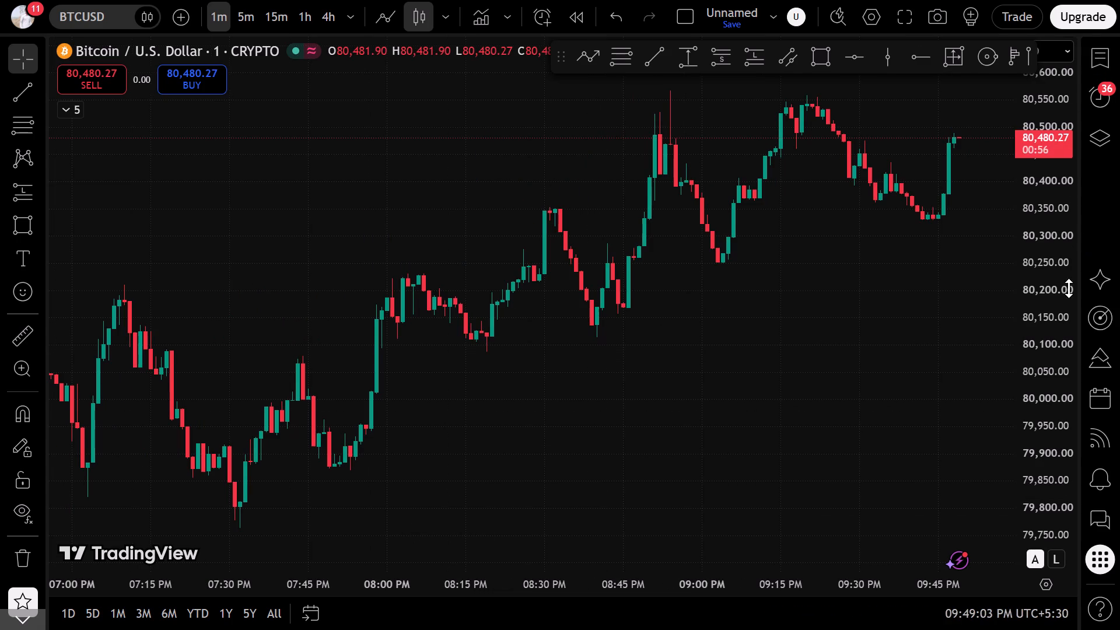
pyautogui.moveTo(1063, 294); pyautogui.dragTo(1058, 308)
pyautogui.moveTo(769, 311); pyautogui.dragTo(691, 395)
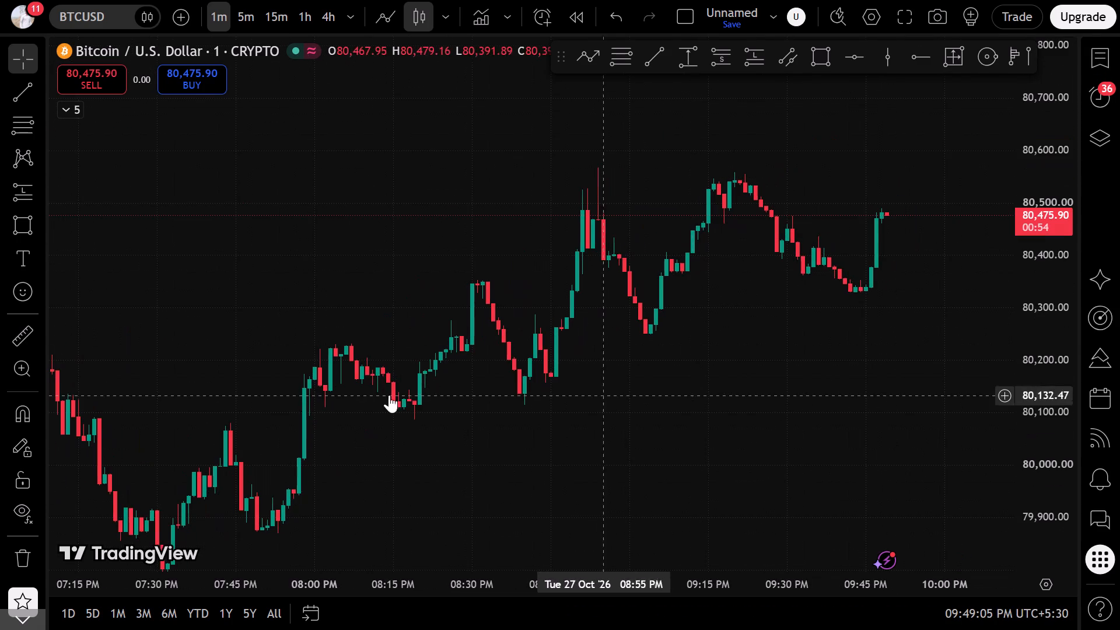
pyautogui.click(24, 124)
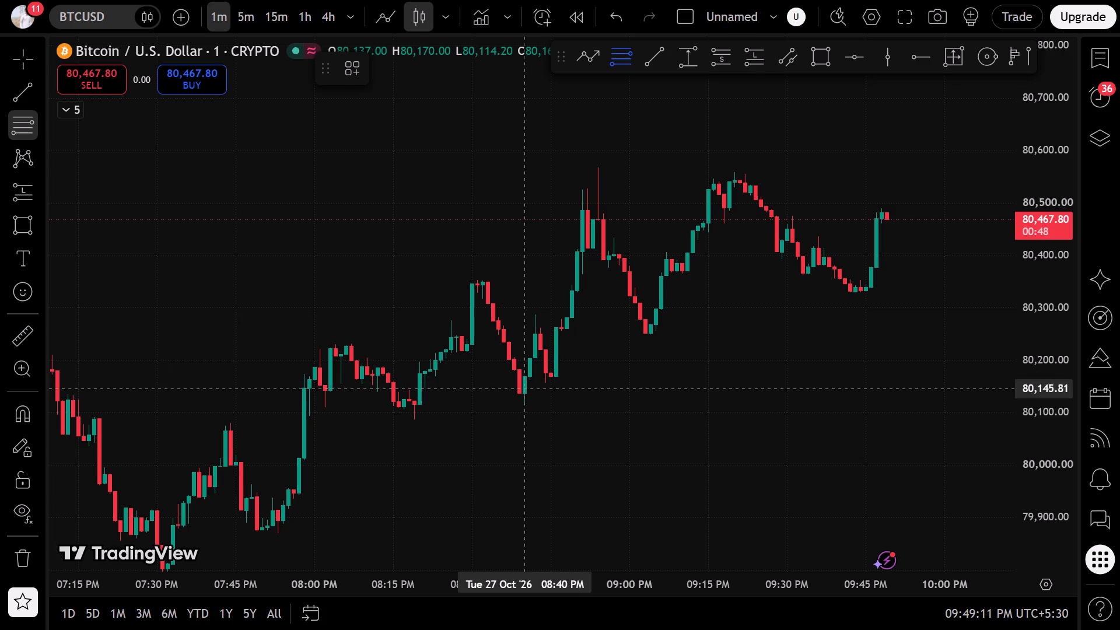
pyautogui.click(521, 382)
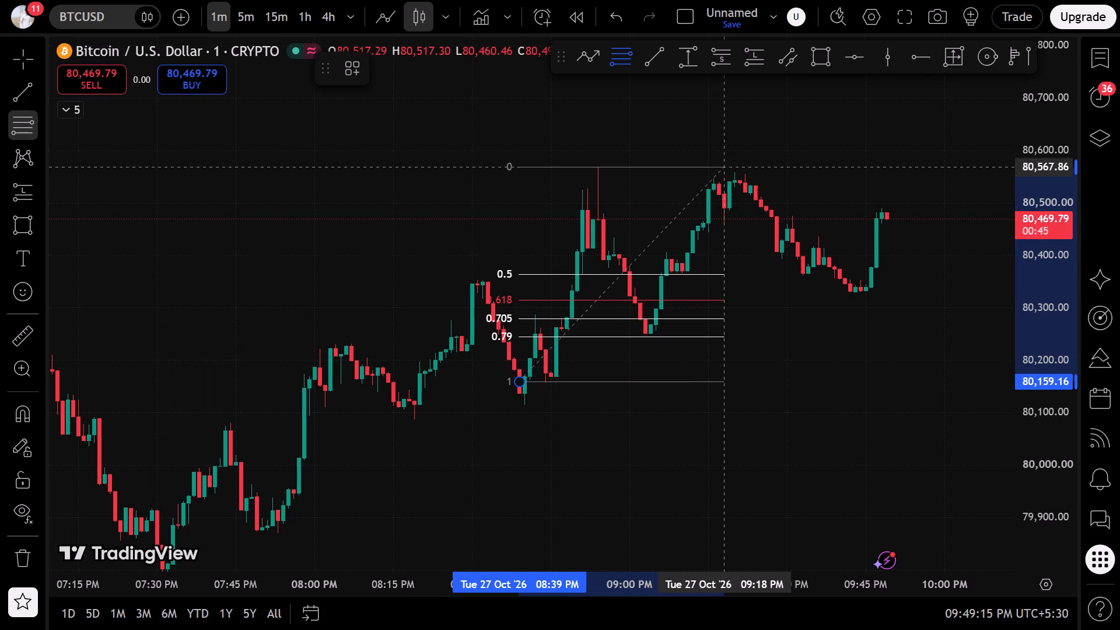
pyautogui.click(759, 166)
pyautogui.moveTo(648, 369); pyautogui.dragTo(649, 387)
# Draw a Fibonacci retracement from 80,214.21 at 07:05 PM down to 79,765.47 at 07:54 PM on 27 October.
pyautogui.moveTo(632, 418); pyautogui.dragTo(916, 366)
pyautogui.scroll(-3, 916, 366)
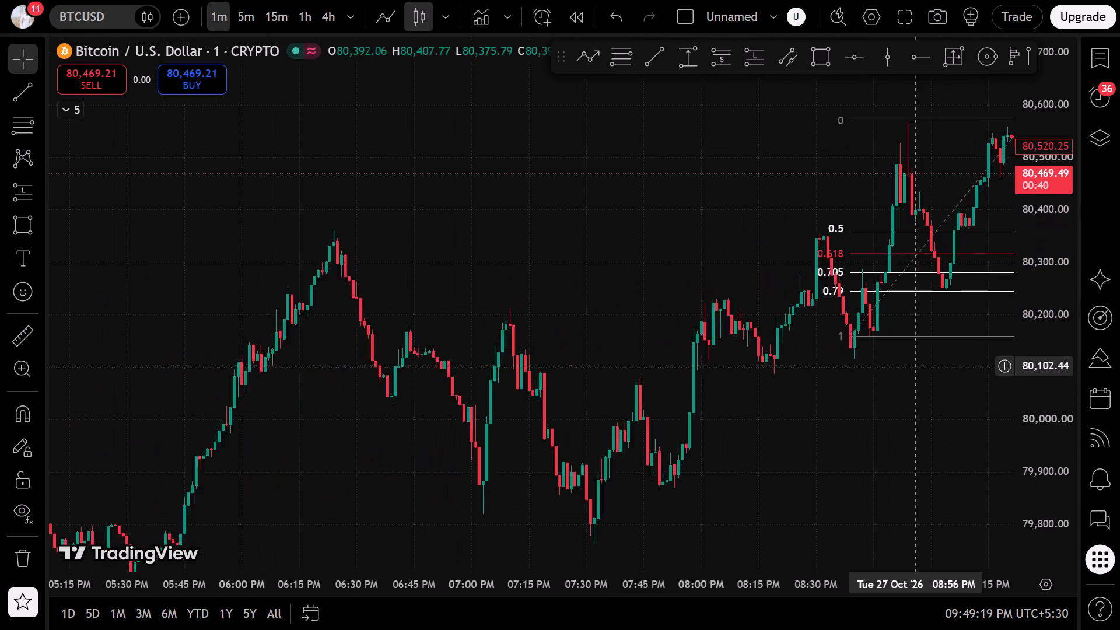
pyautogui.scroll(-1, 916, 366)
pyautogui.moveTo(268, 482); pyautogui.dragTo(300, 404)
pyautogui.scroll(3, 335, 410)
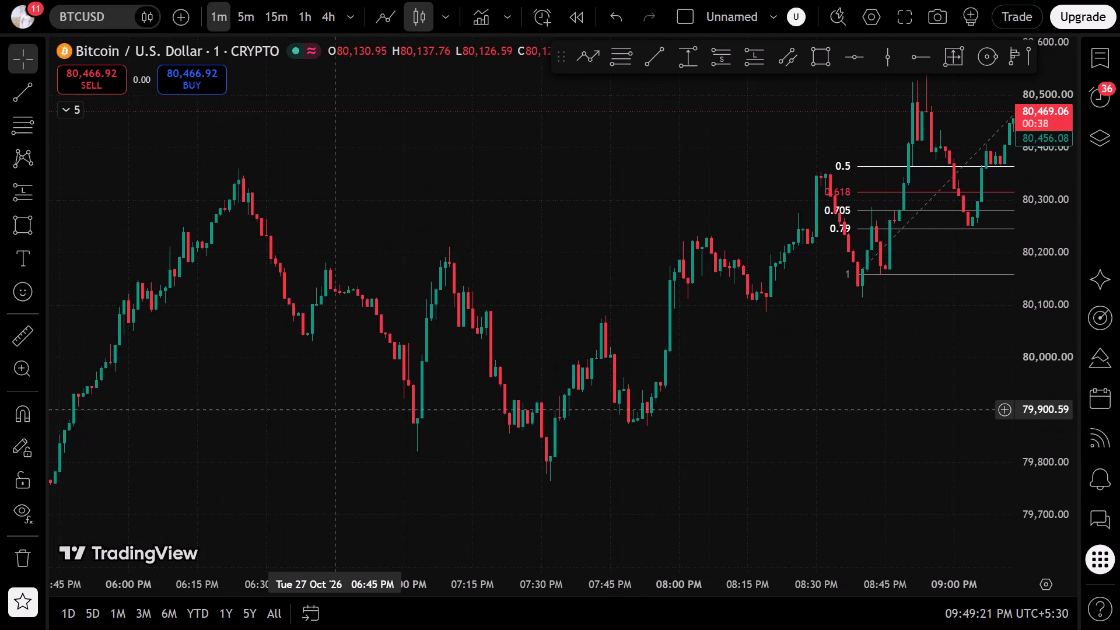
pyautogui.click(1, 129)
pyautogui.click(426, 246)
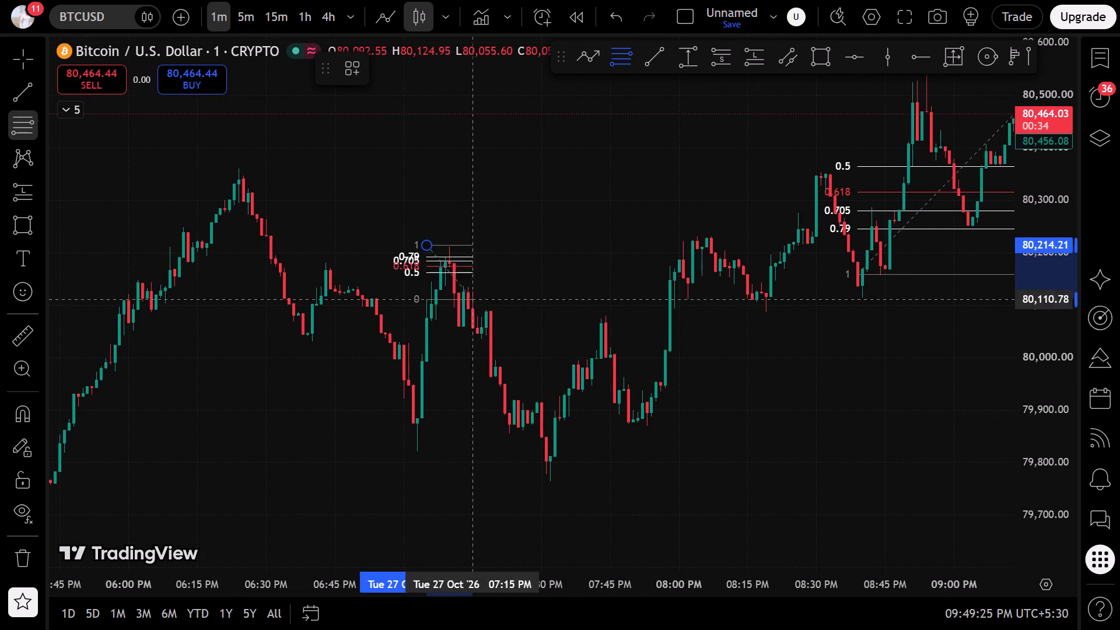
pyautogui.click(653, 481)
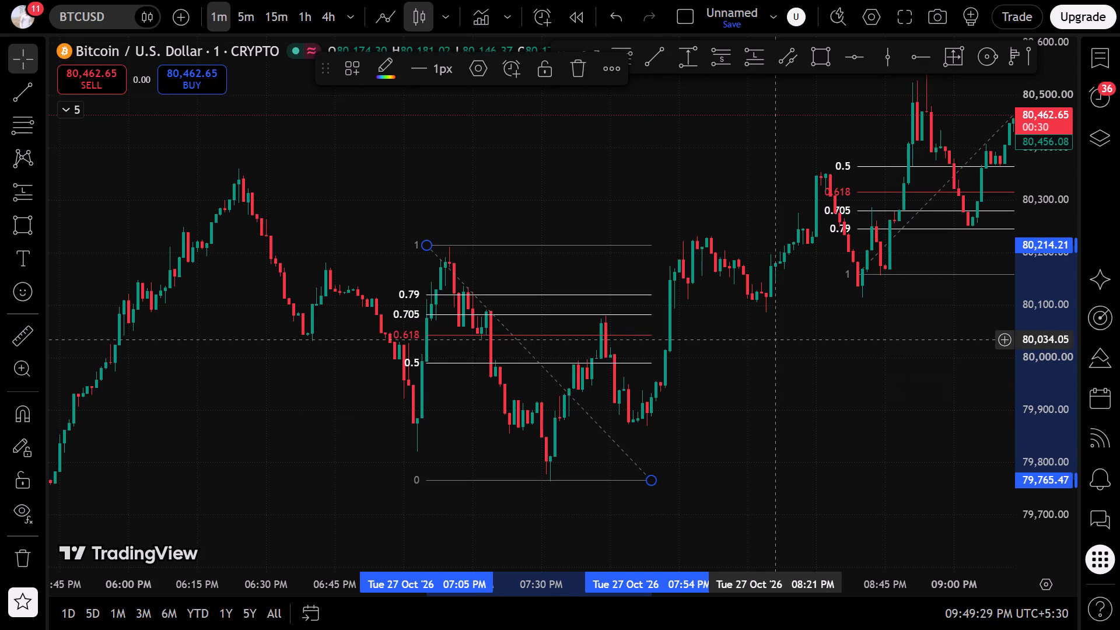
# Examine the earlier 27 October BTCUSD 1-minute candles, back to early afternoon, for further retracement setups.
pyautogui.moveTo(766, 394); pyautogui.dragTo(477, 462)
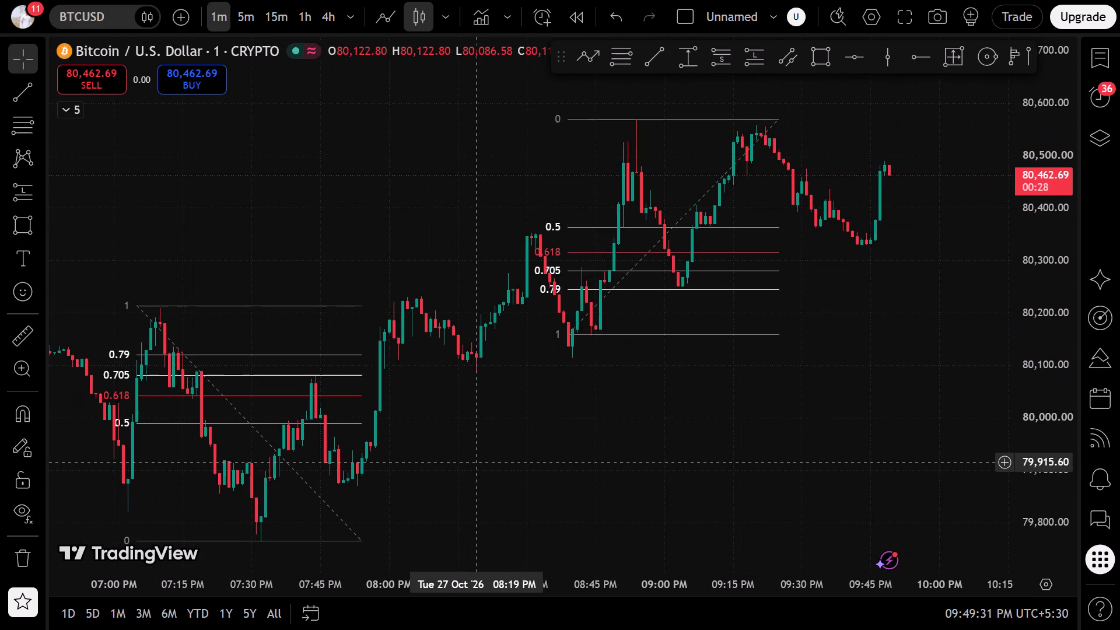
pyautogui.moveTo(477, 462); pyautogui.dragTo(825, 223)
pyautogui.scroll(-7, 738, 348)
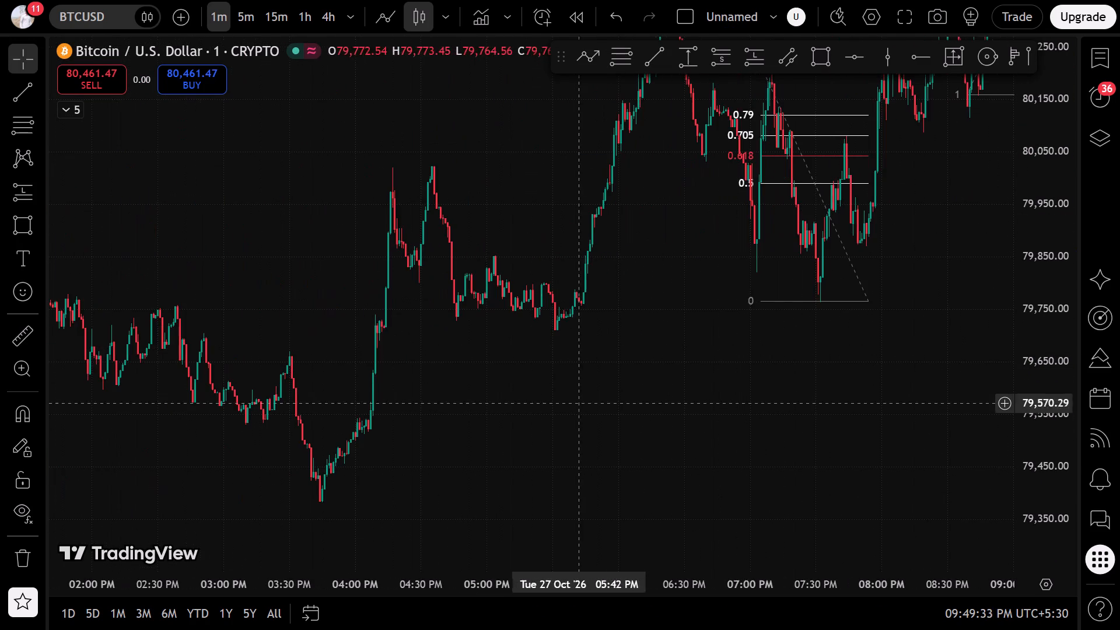
pyautogui.moveTo(545, 407); pyautogui.dragTo(1070, 417)
pyautogui.scroll(4, 905, 421)
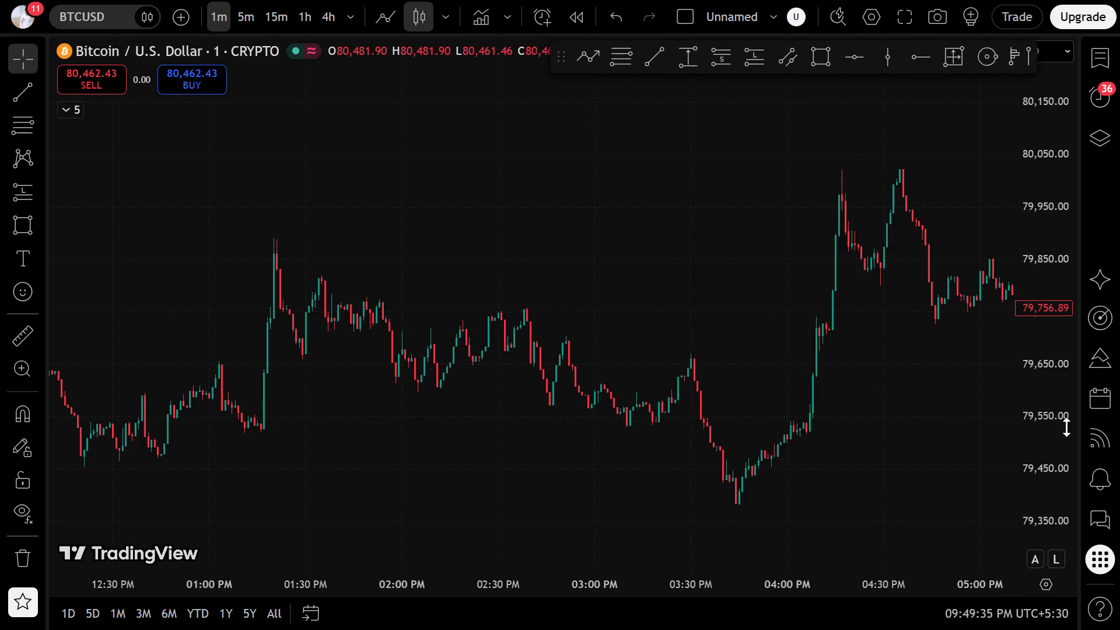
pyautogui.moveTo(1067, 478); pyautogui.dragTo(946, 260)
pyautogui.moveTo(650, 358); pyautogui.dragTo(713, 239)
pyautogui.scroll(3, 696, 251)
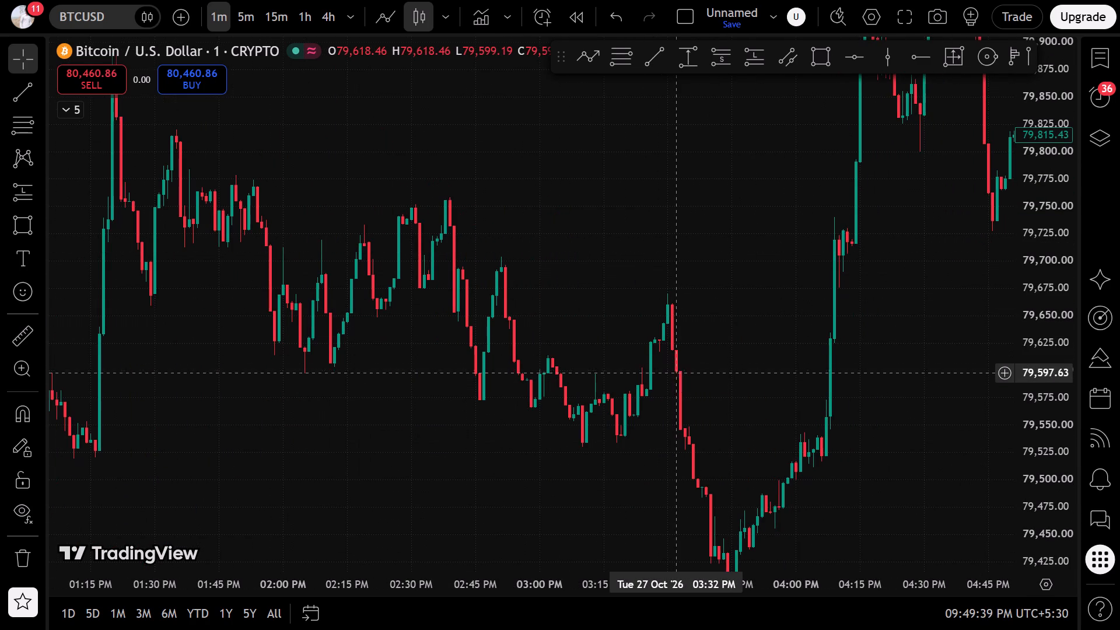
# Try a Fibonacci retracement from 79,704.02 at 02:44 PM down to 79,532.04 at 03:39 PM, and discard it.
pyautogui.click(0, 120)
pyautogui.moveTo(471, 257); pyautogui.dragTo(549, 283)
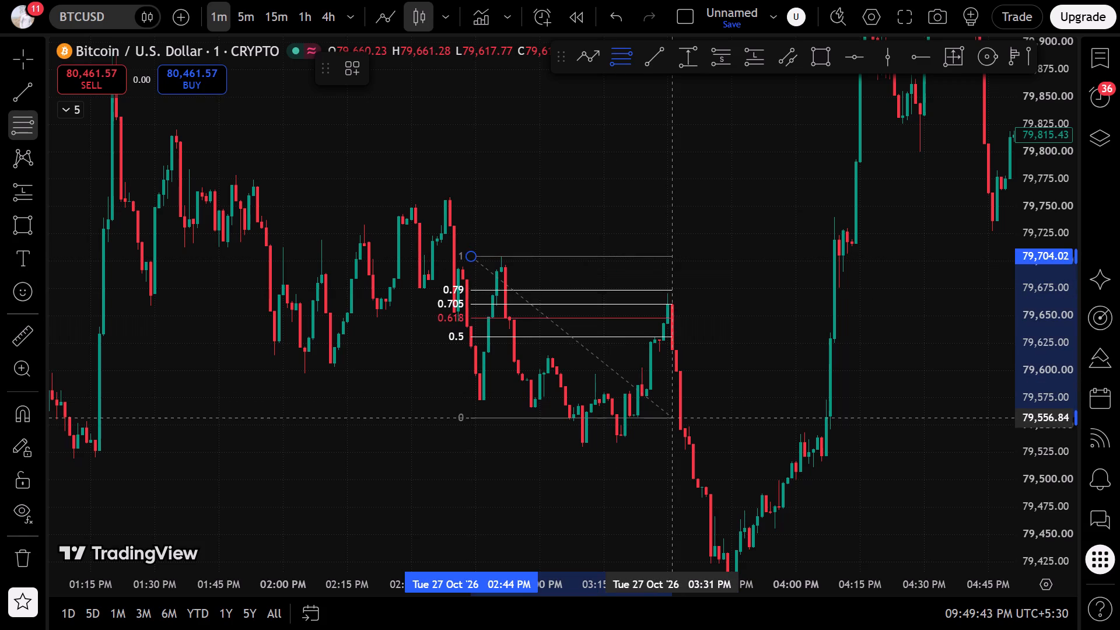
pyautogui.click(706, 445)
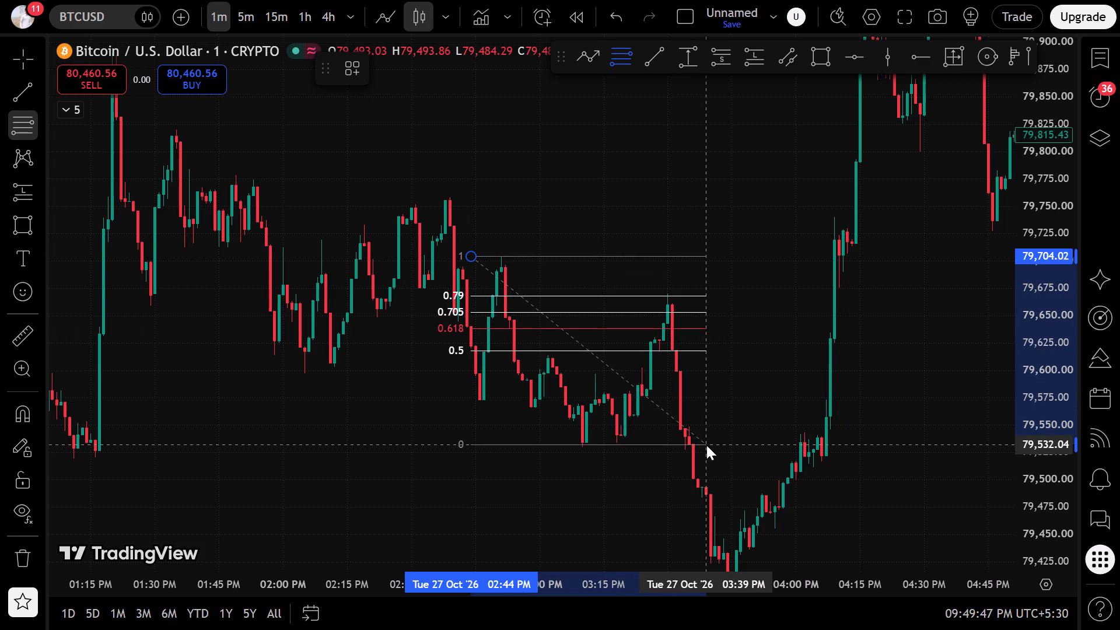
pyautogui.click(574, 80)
# Draw a Fibonacci retracement from about 79,472 at 12:40 PM up to 79,656.83 at 01:29 PM on 27 October.
pyautogui.moveTo(478, 407); pyautogui.dragTo(496, 408)
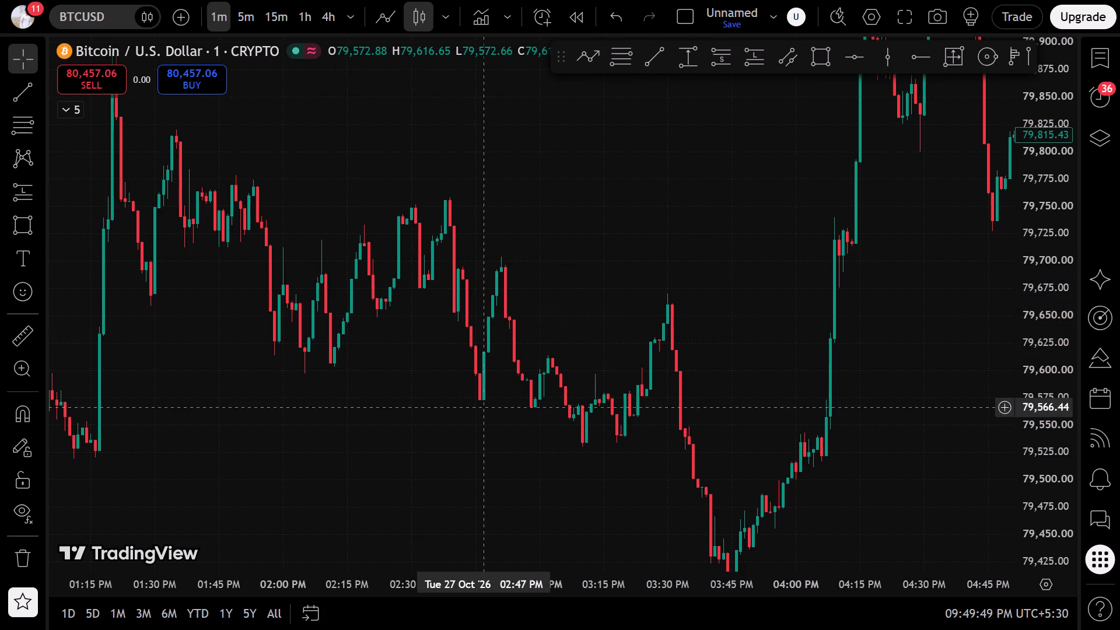
pyautogui.moveTo(496, 408); pyautogui.dragTo(937, 338)
pyautogui.scroll(-2, 881, 330)
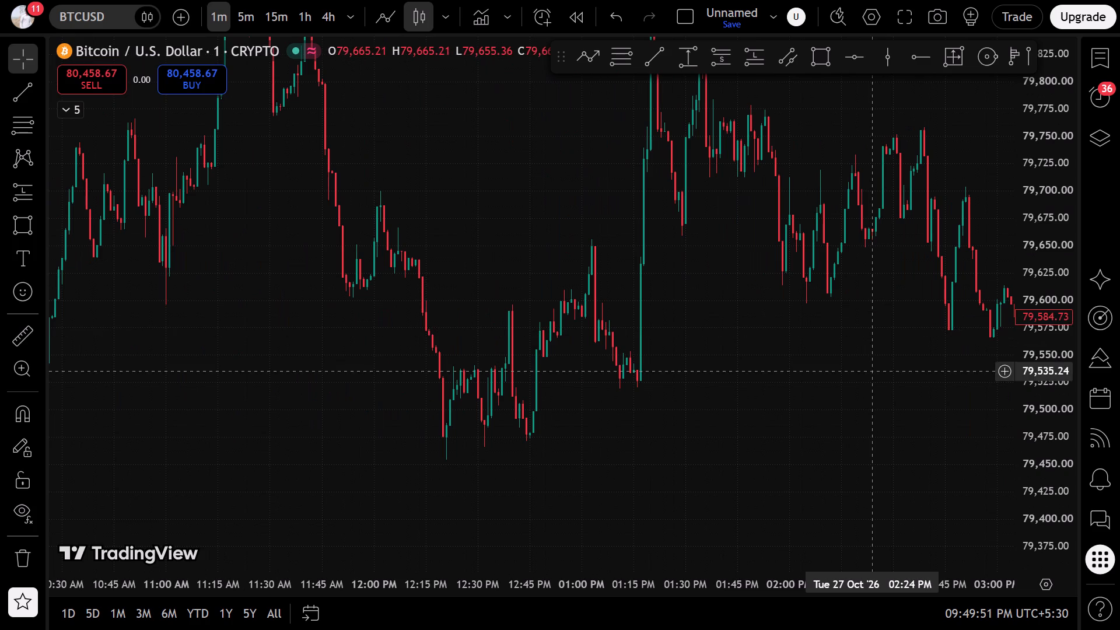
pyautogui.scroll(2, 169, 305)
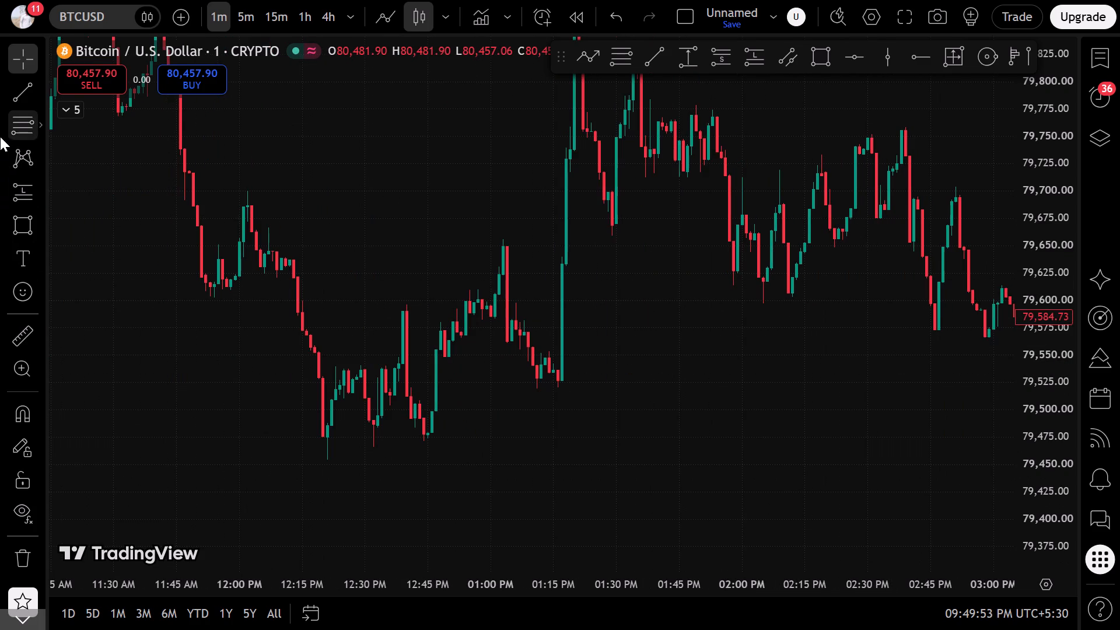
pyautogui.click(6, 130)
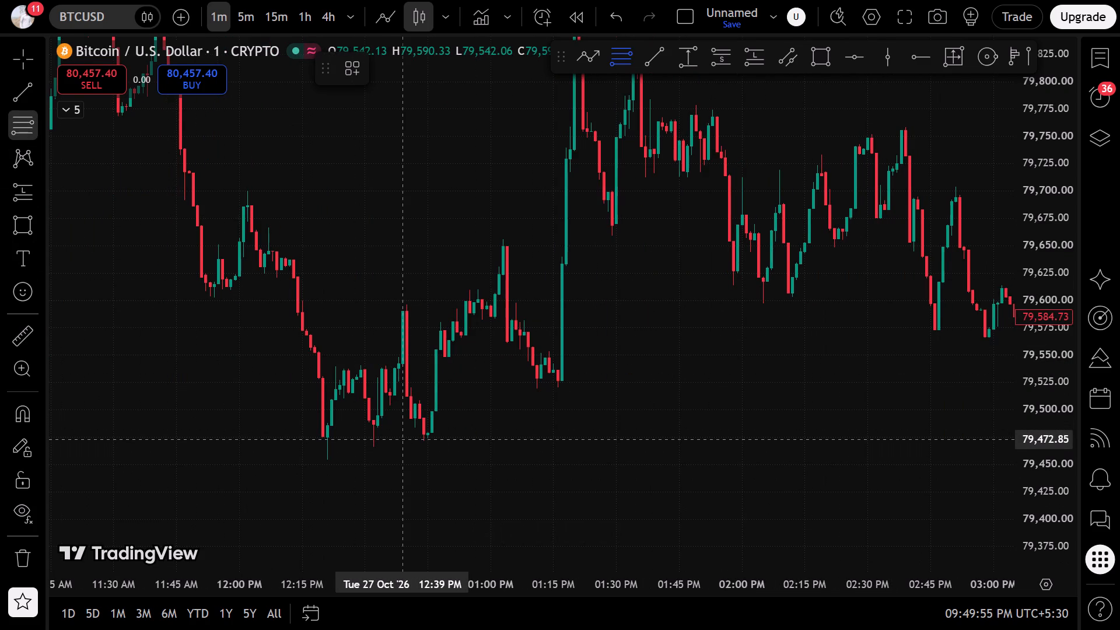
pyautogui.click(404, 440)
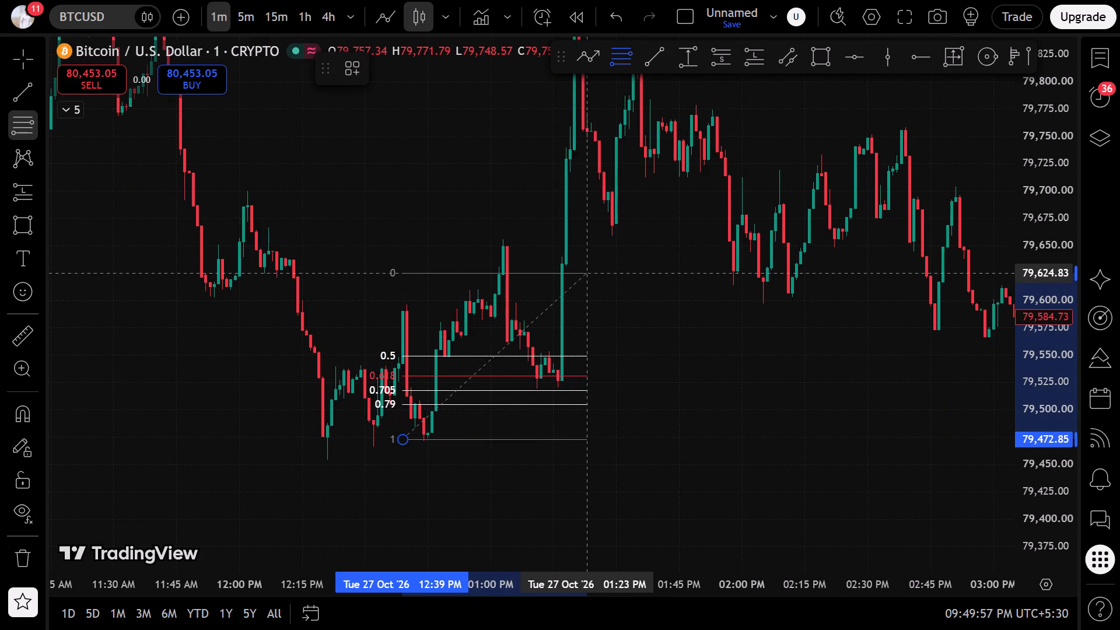
pyautogui.click(613, 239)
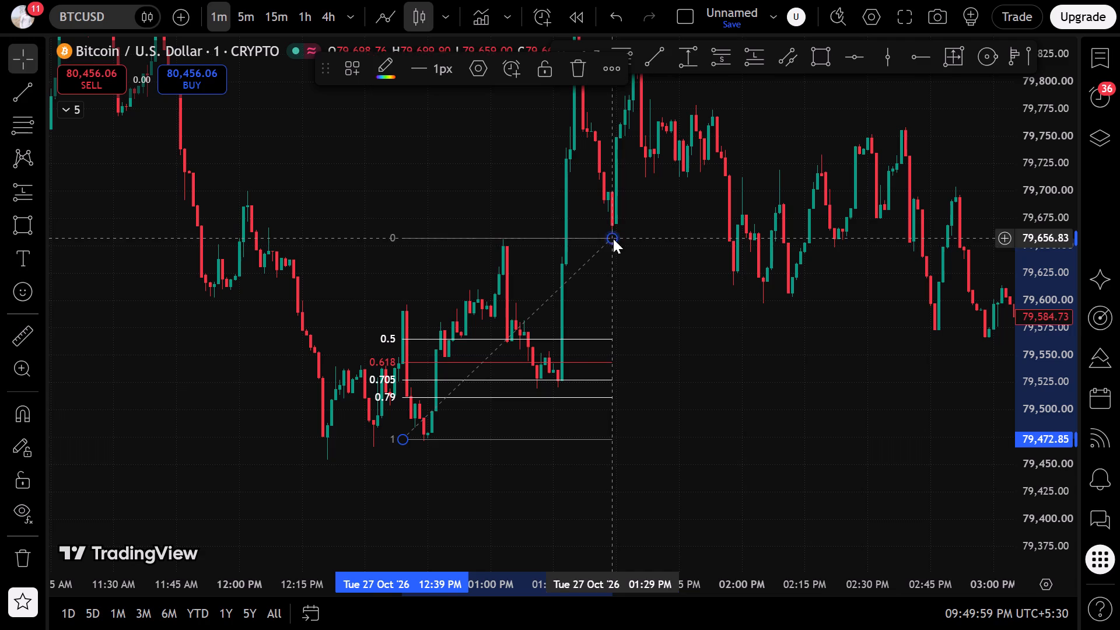
pyautogui.click(402, 442)
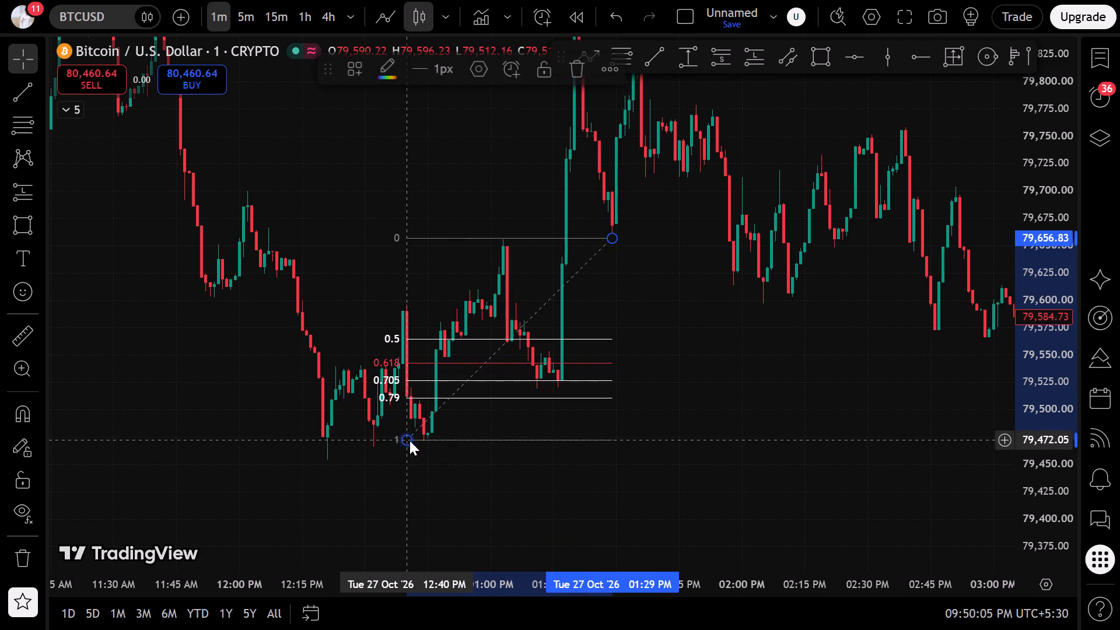
# Place a long position at the 0.705 retracement level, with its entry at about 79,527 at 01:09 PM on 27 October.
pyautogui.moveTo(718, 378); pyautogui.dragTo(724, 510)
pyautogui.scroll(3, 724, 510)
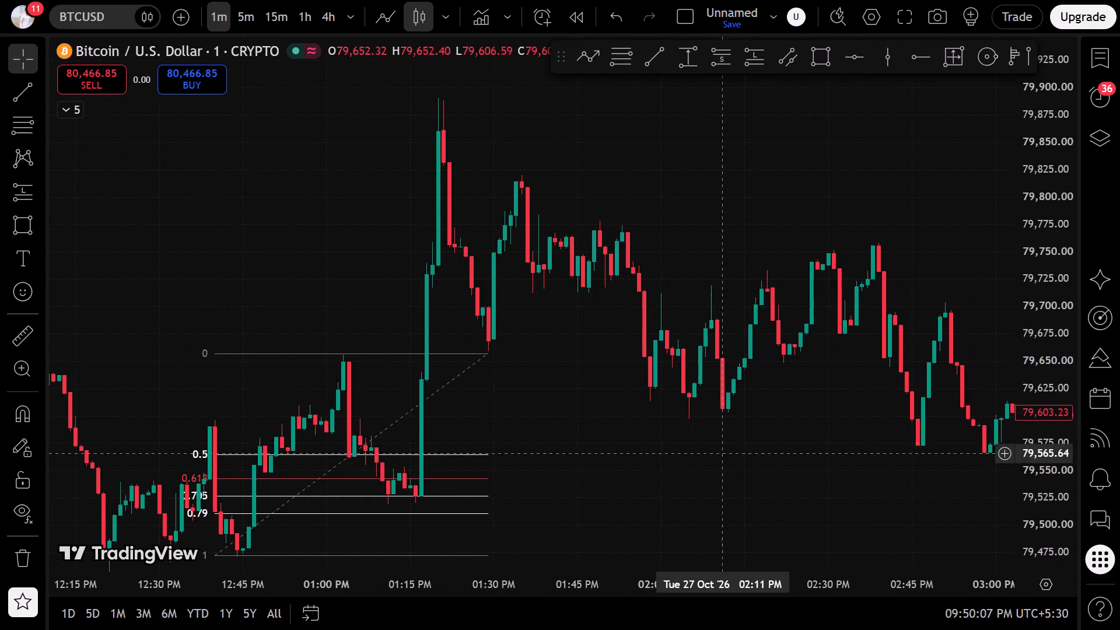
pyautogui.moveTo(654, 425); pyautogui.dragTo(667, 365)
pyautogui.click(756, 65)
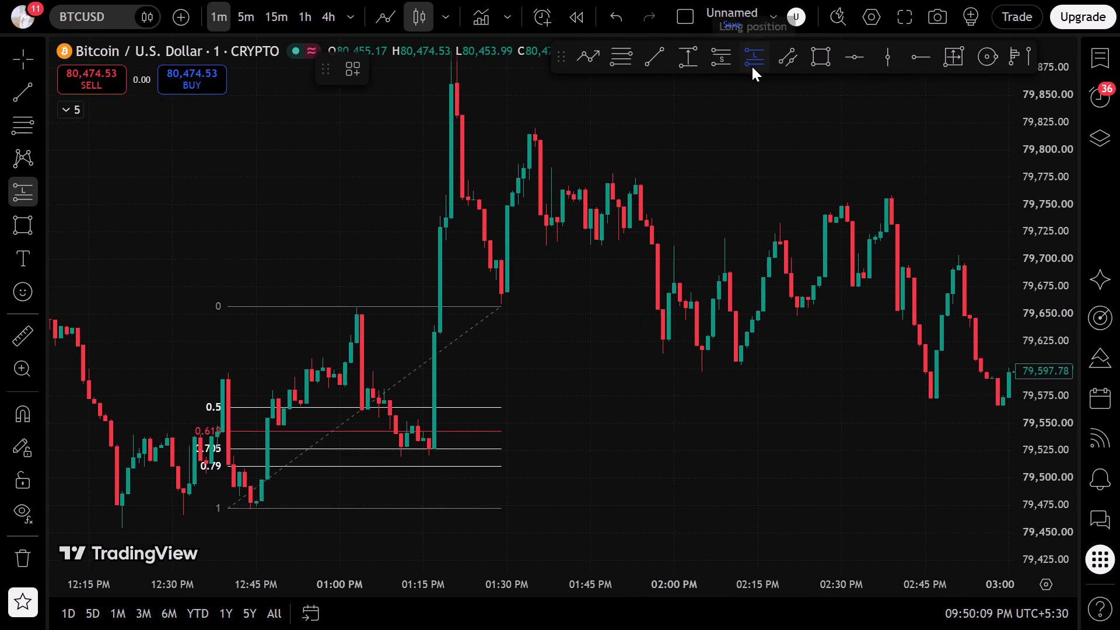
pyautogui.click(388, 448)
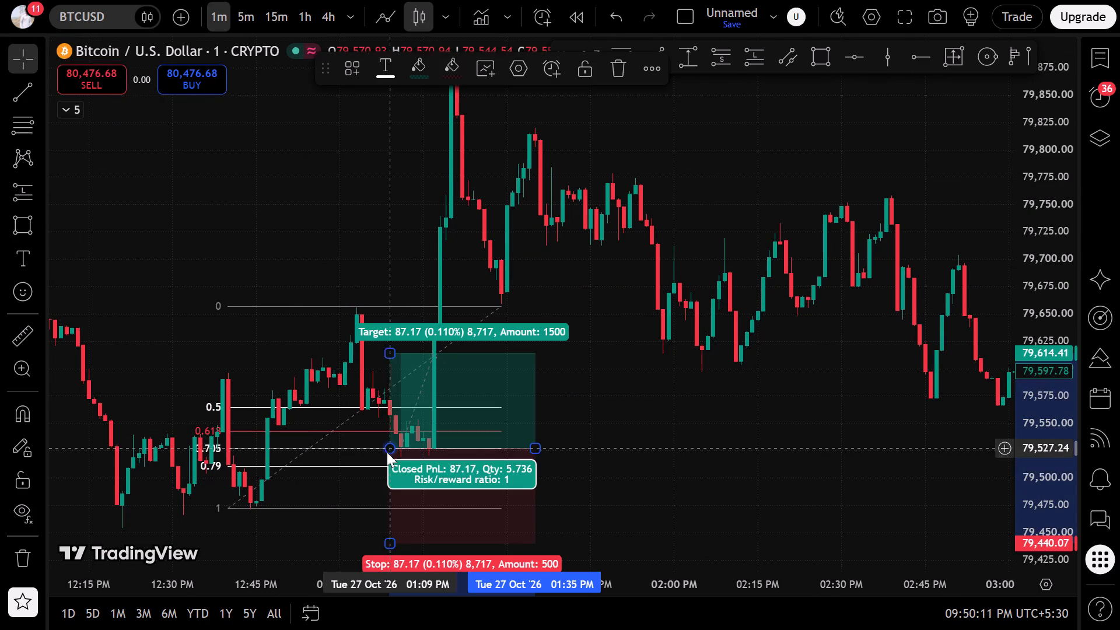
# Adjust the long position's stop to 79,509.64, by the 0.79 level, and its target to 79,880.80 near the following swing high.
pyautogui.moveTo(387, 544); pyautogui.dragTo(393, 475)
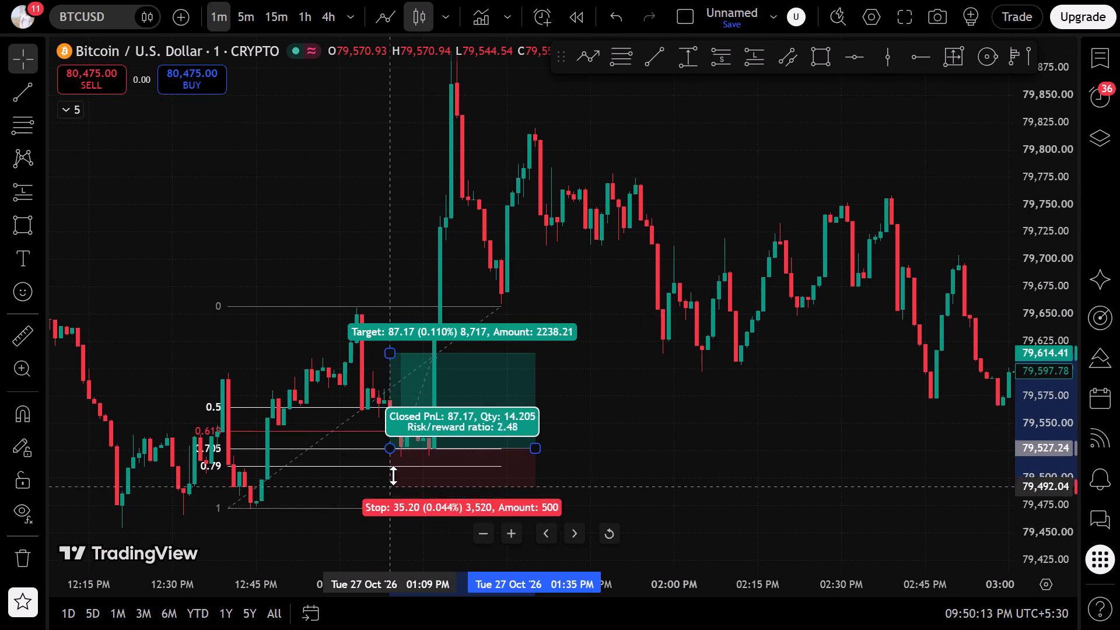
pyautogui.moveTo(393, 475); pyautogui.dragTo(396, 467)
pyautogui.moveTo(393, 349); pyautogui.dragTo(398, 269)
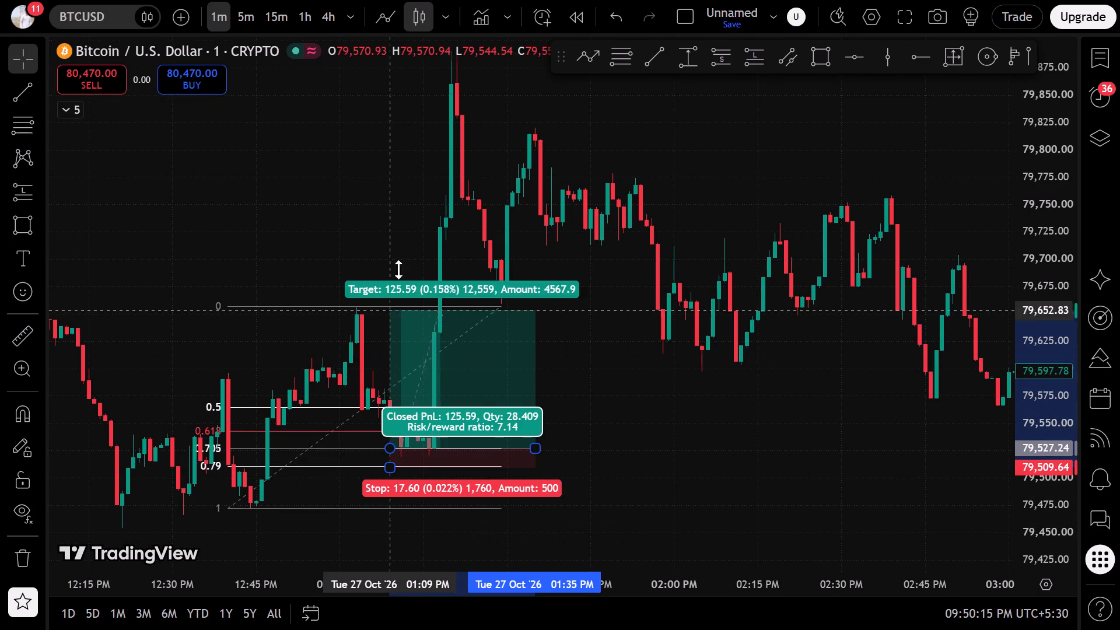
pyautogui.moveTo(398, 269); pyautogui.dragTo(438, 61)
# Examine the earlier 27 October BTCUSD 1-minute candles, back to about 06:00 AM, for further retracement setups.
pyautogui.moveTo(680, 185); pyautogui.dragTo(727, 289)
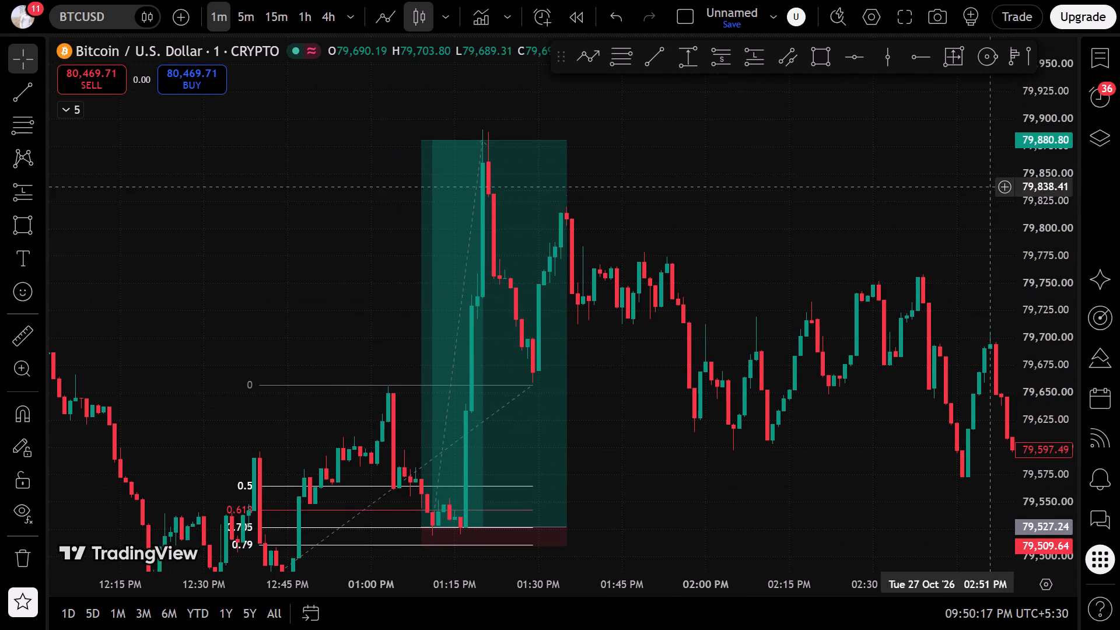
pyautogui.moveTo(1034, 191); pyautogui.dragTo(987, 423)
pyautogui.scroll(-5, 984, 425)
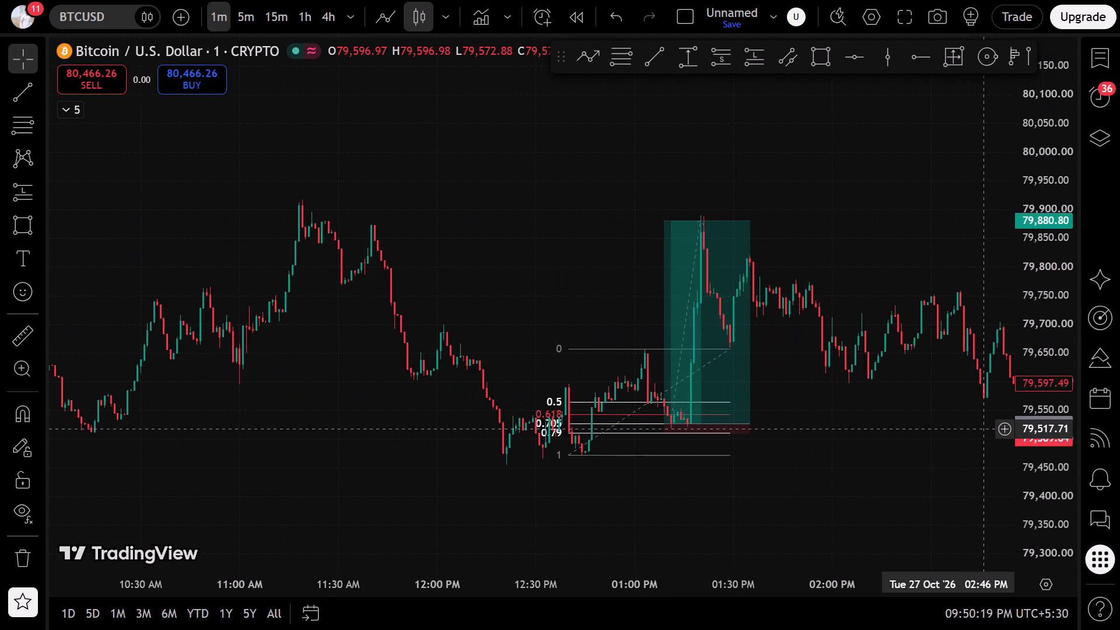
pyautogui.moveTo(916, 471); pyautogui.dragTo(1056, 427)
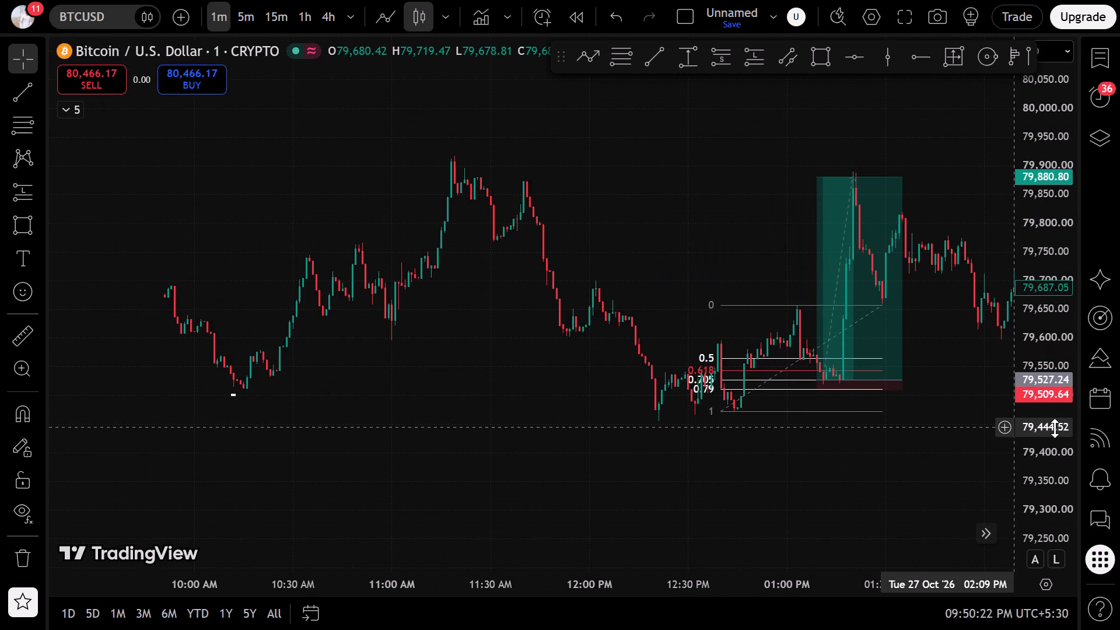
pyautogui.moveTo(333, 407); pyautogui.dragTo(707, 462)
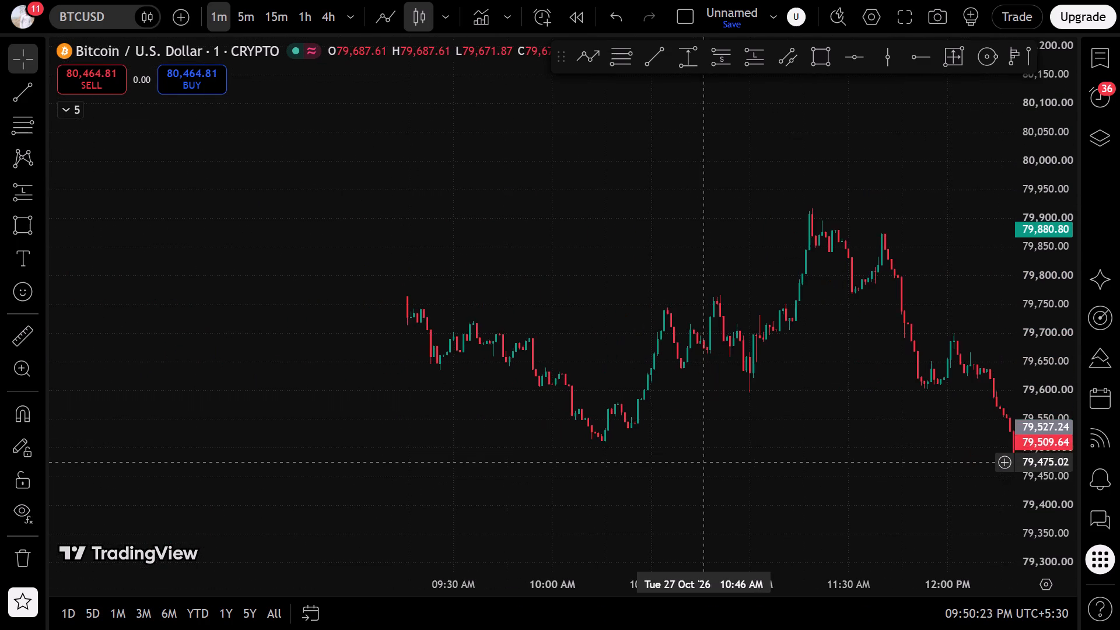
pyautogui.moveTo(707, 462); pyautogui.dragTo(707, 461)
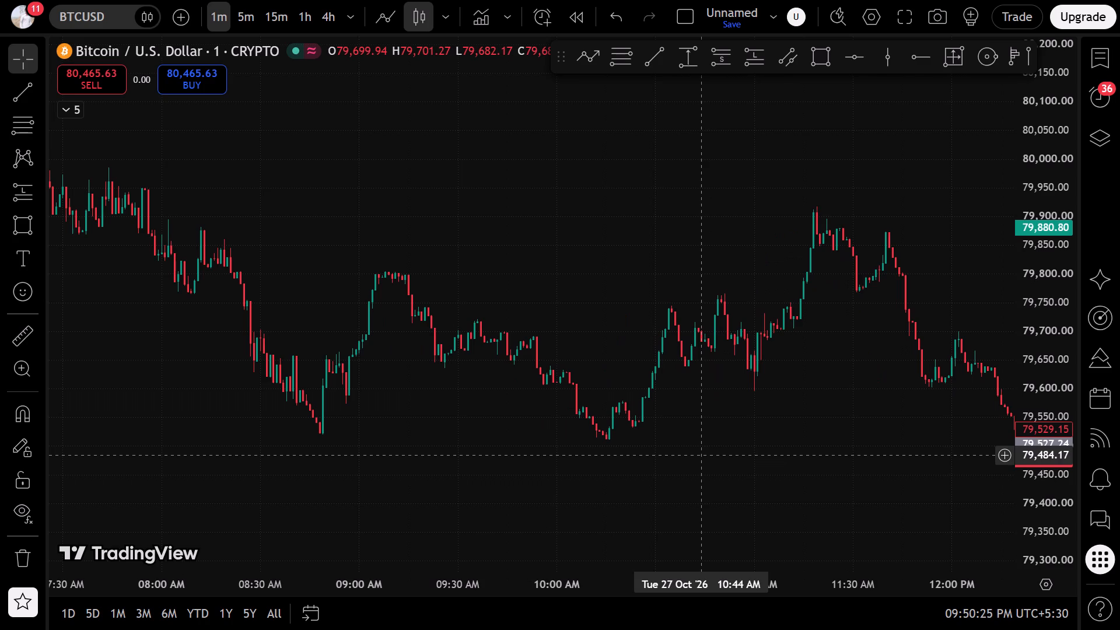
pyautogui.scroll(-1, 700, 456)
pyautogui.moveTo(418, 247); pyautogui.dragTo(599, 366)
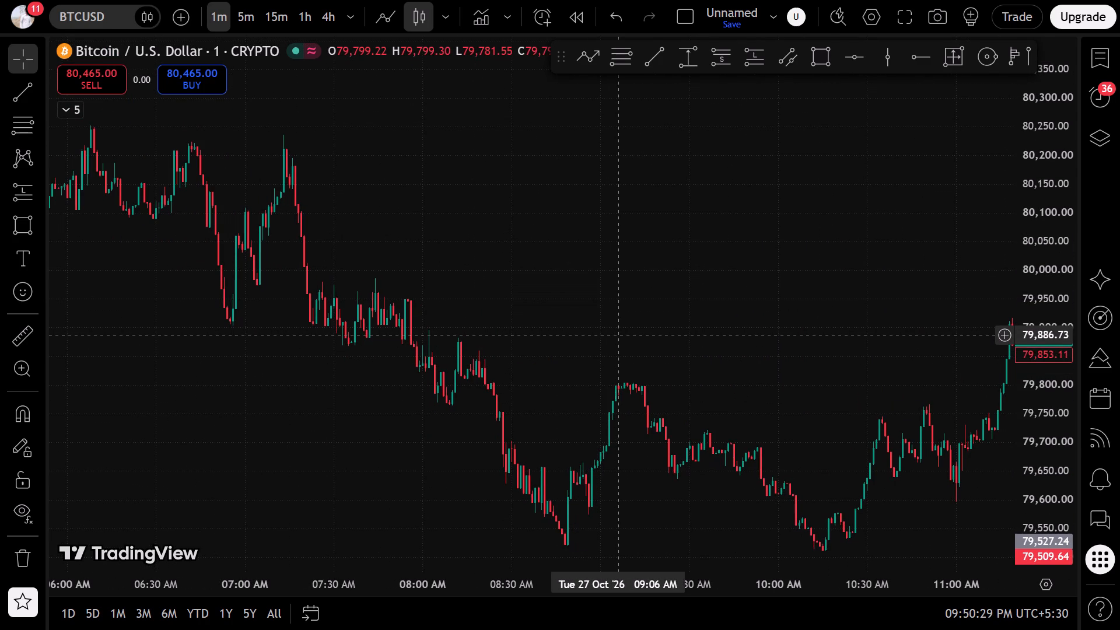
pyautogui.click(619, 337)
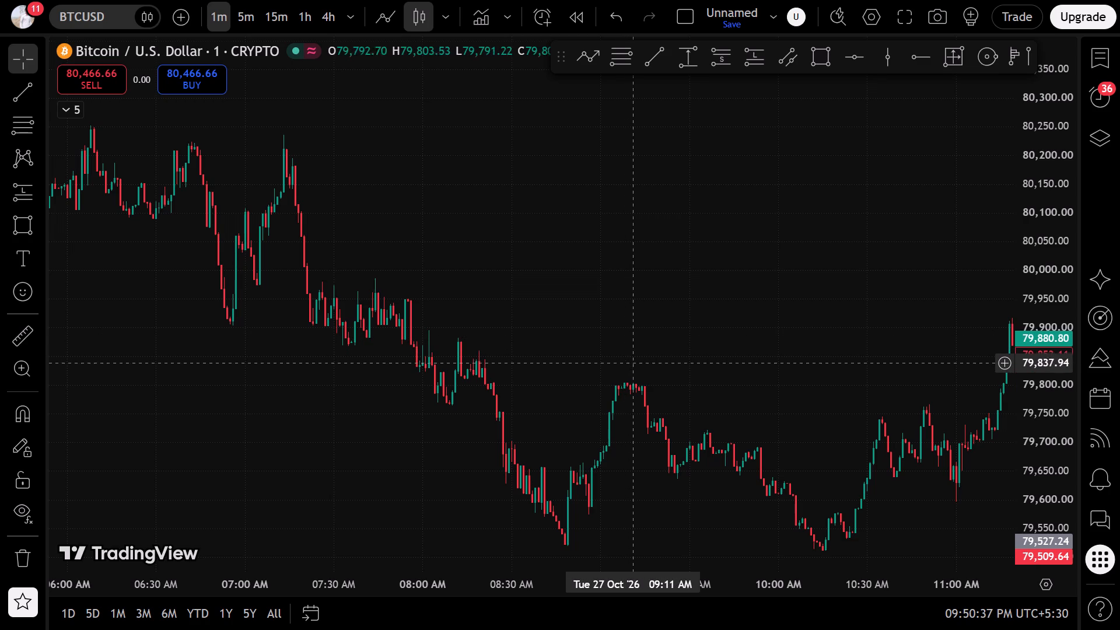
pyautogui.moveTo(635, 373); pyautogui.dragTo(162, 266)
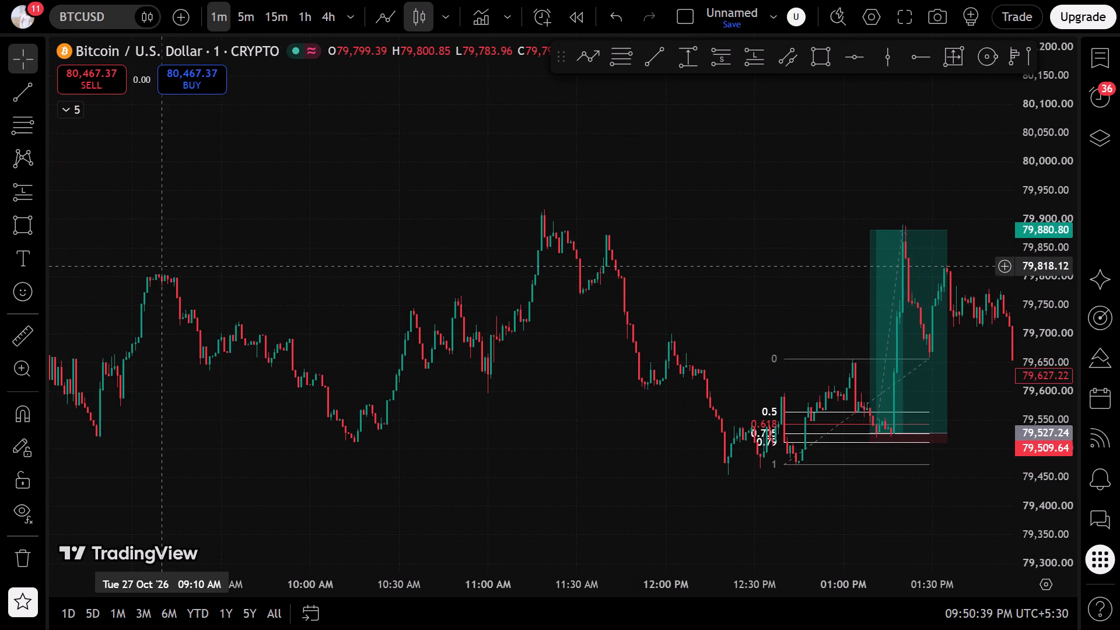
pyautogui.scroll(2, 174, 267)
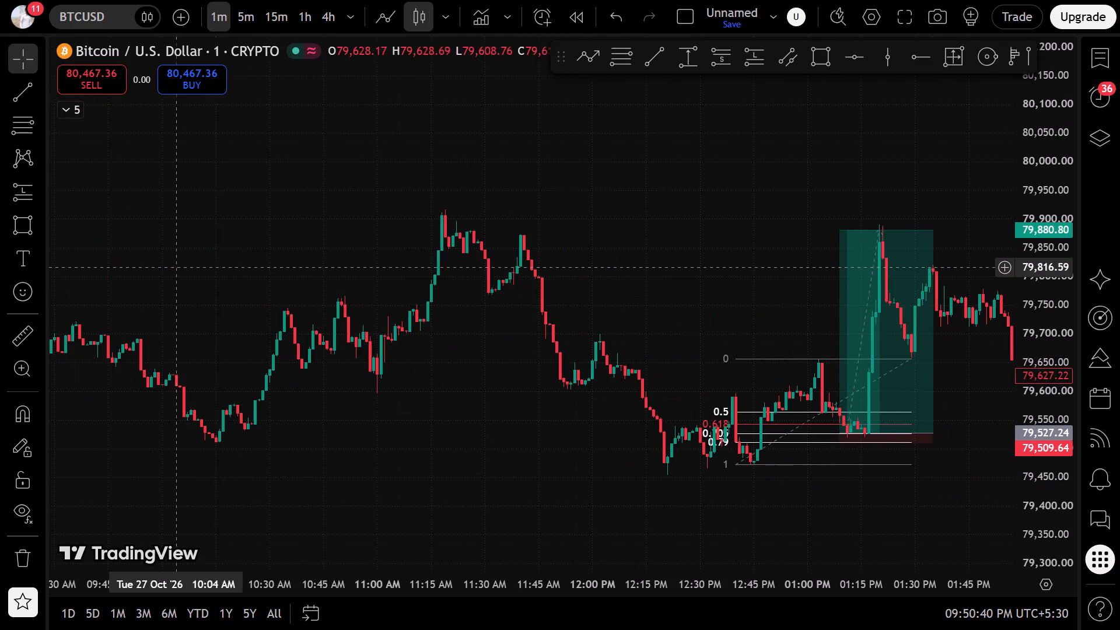